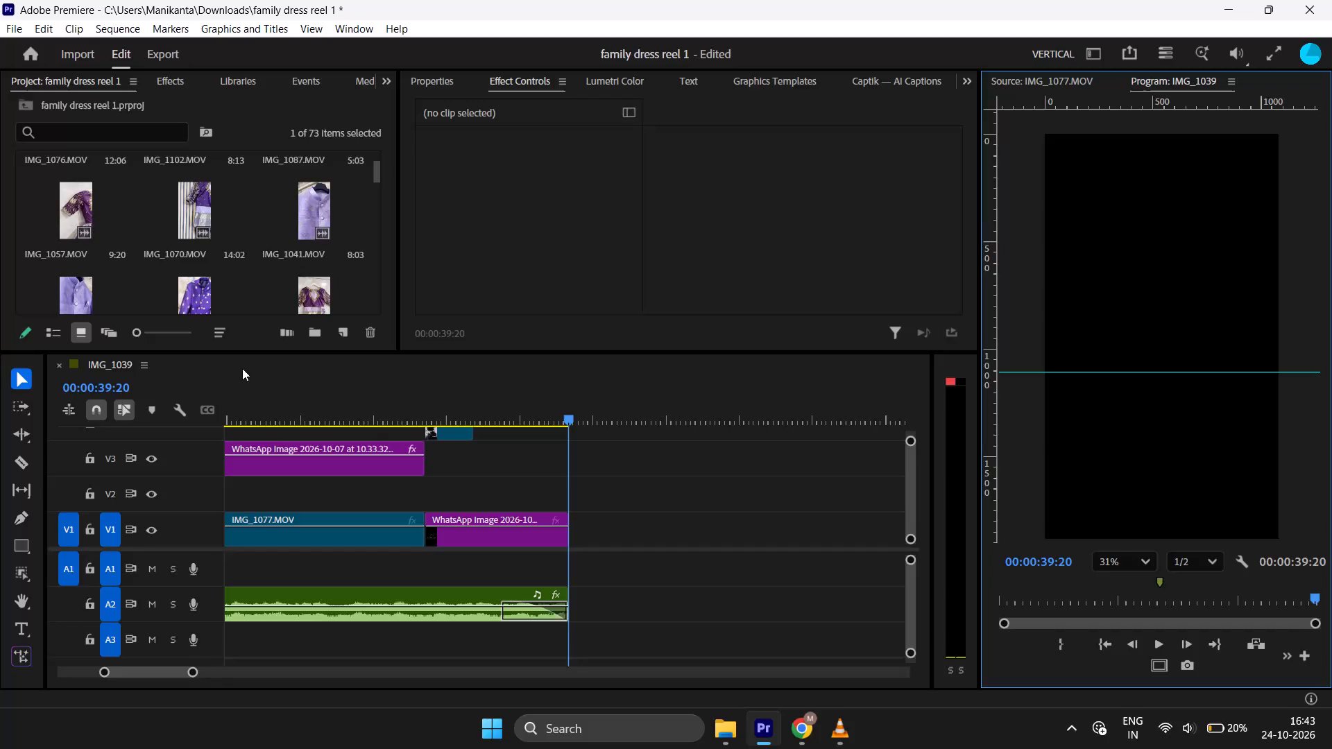
Create a new sequence using the custom Insta reel size preset, keeping the default name.
right_click(242, 368)
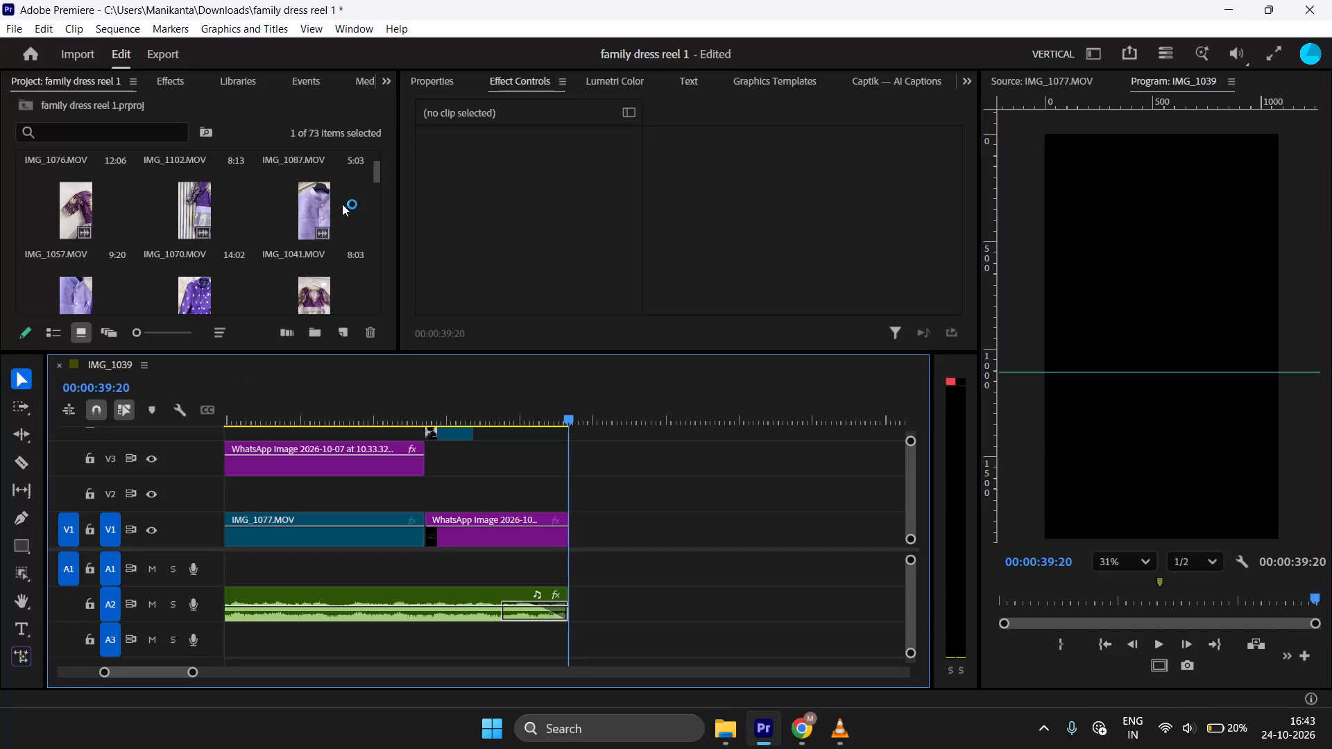
left_click(347, 332)
left_click(370, 368)
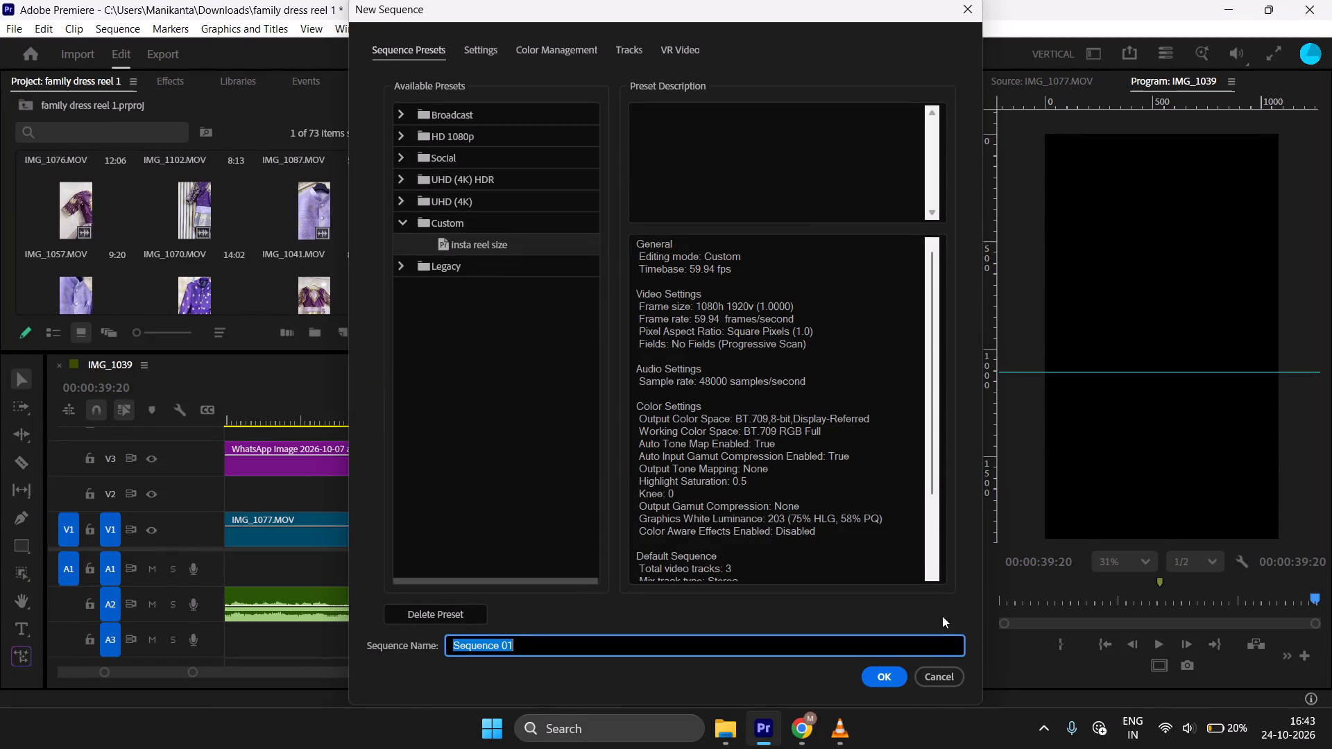
left_click(866, 673)
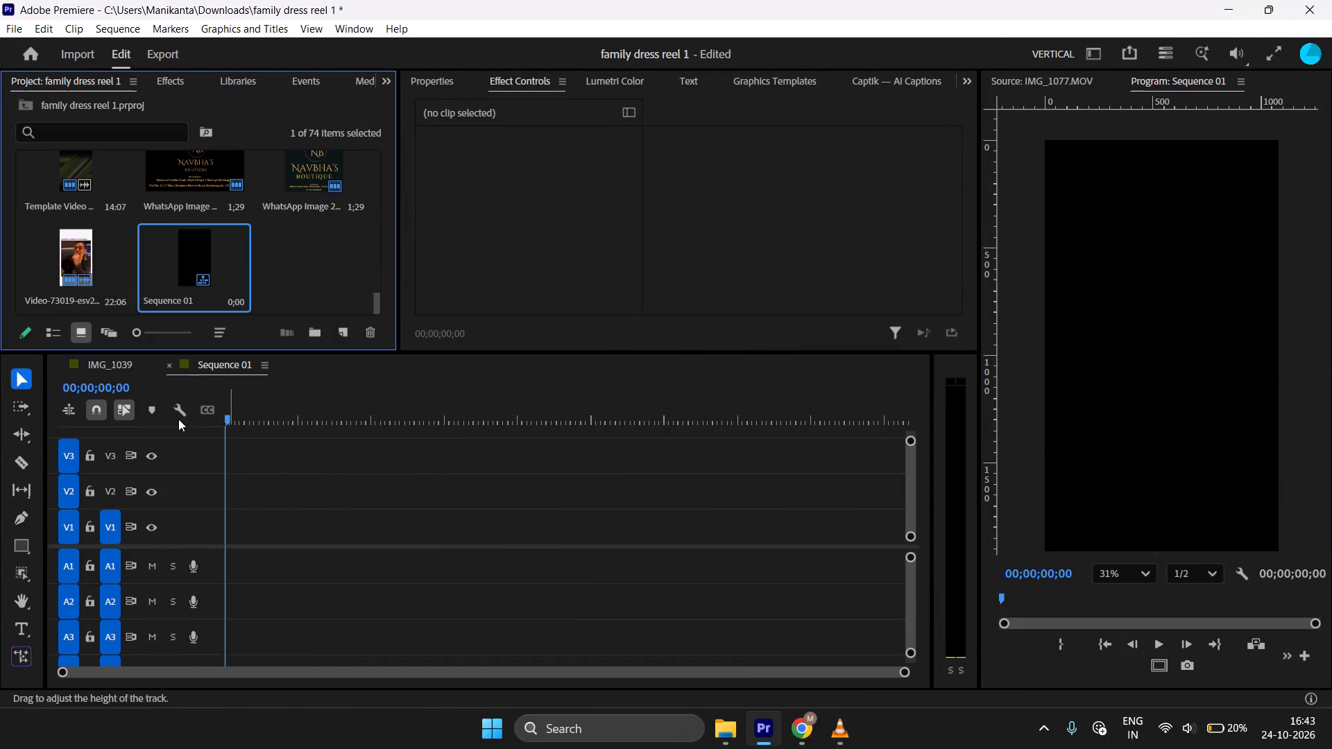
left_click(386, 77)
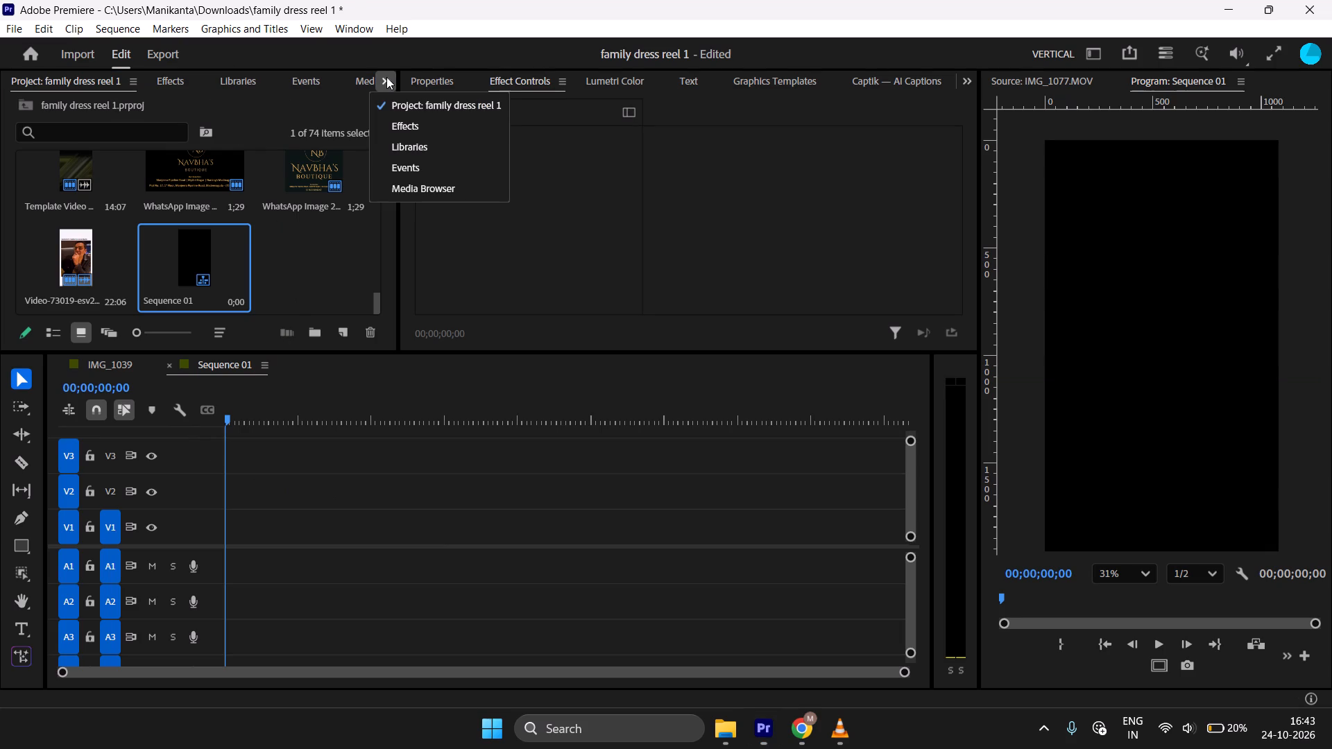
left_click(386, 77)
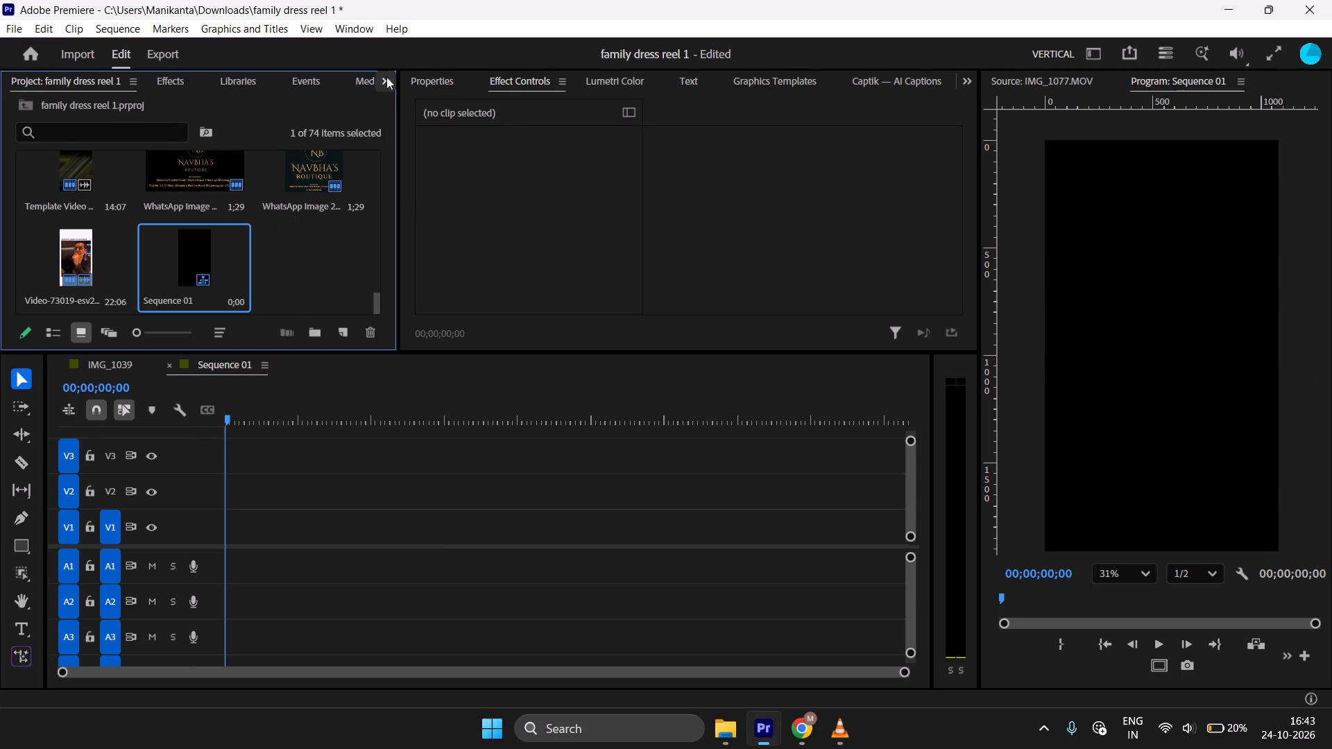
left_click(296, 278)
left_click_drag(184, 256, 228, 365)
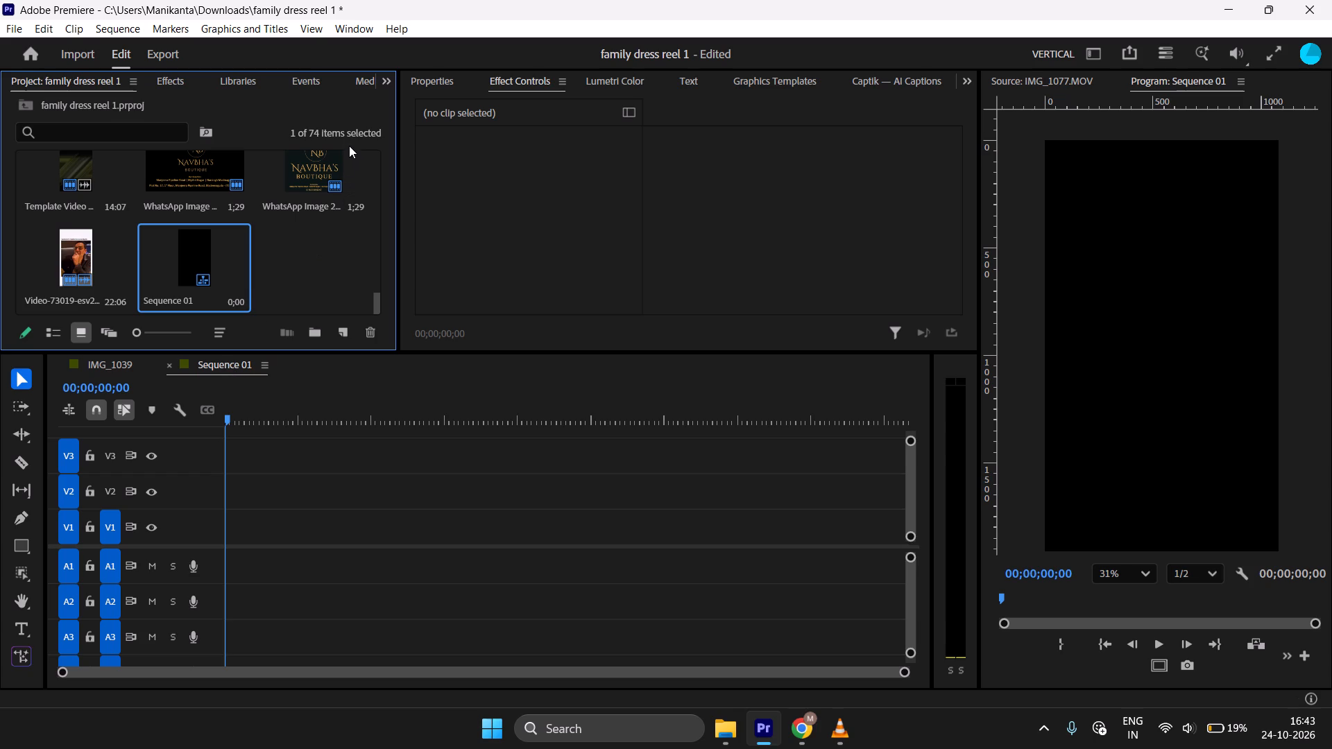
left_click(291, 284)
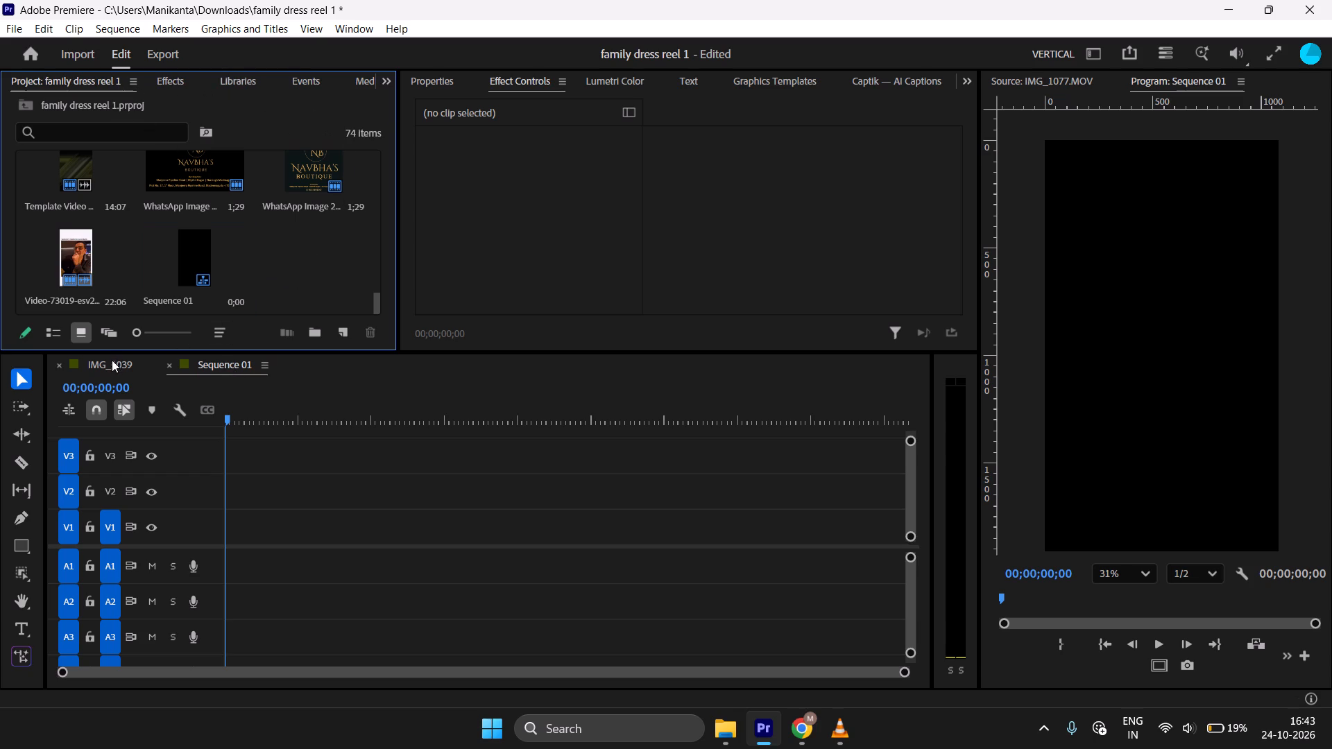
Reveal the new, empty sequence in the project bin from its open timeline.
left_click(219, 361)
right_click(219, 361)
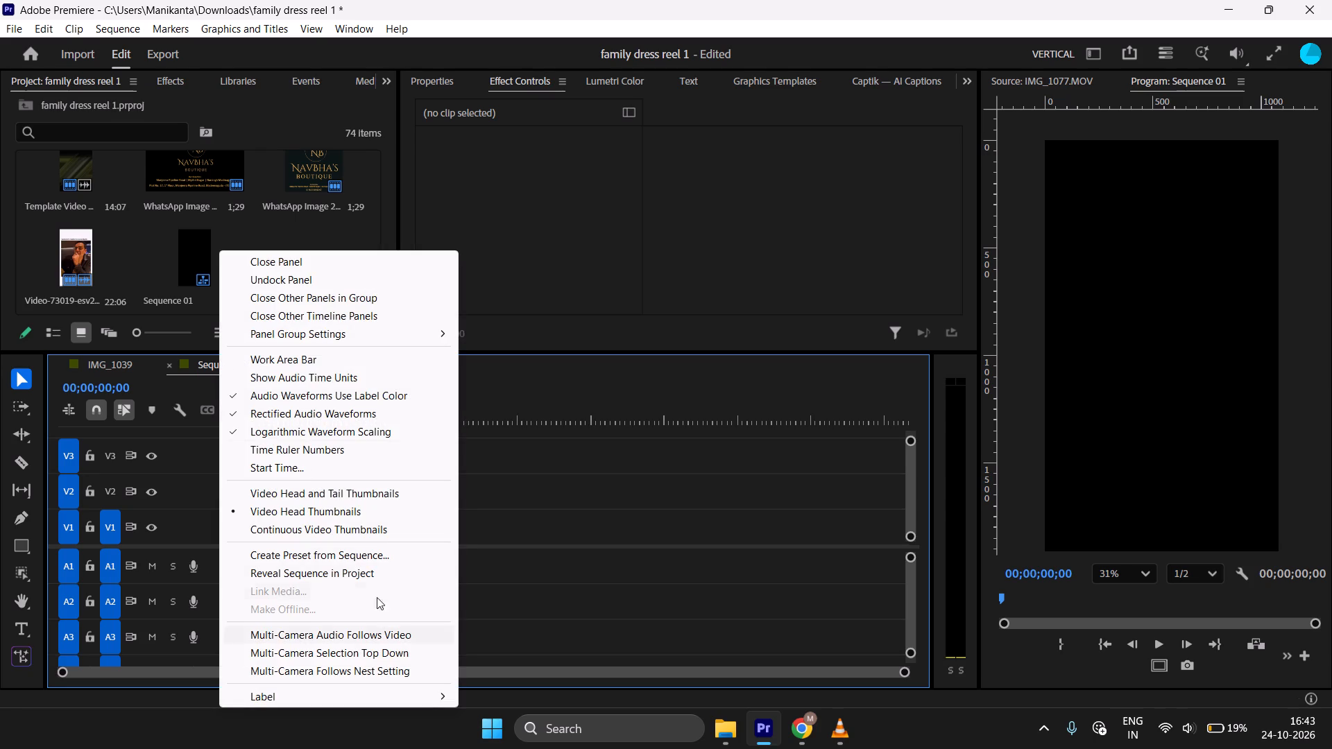
left_click(375, 567)
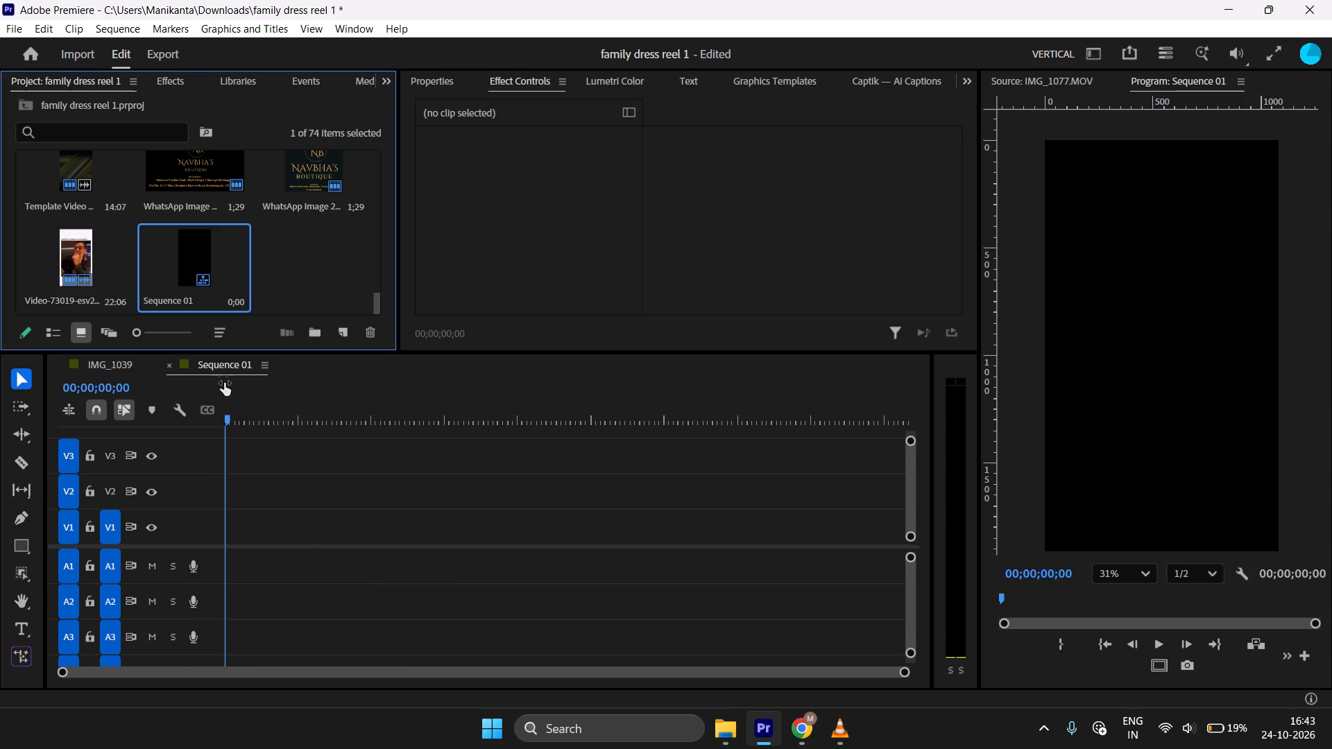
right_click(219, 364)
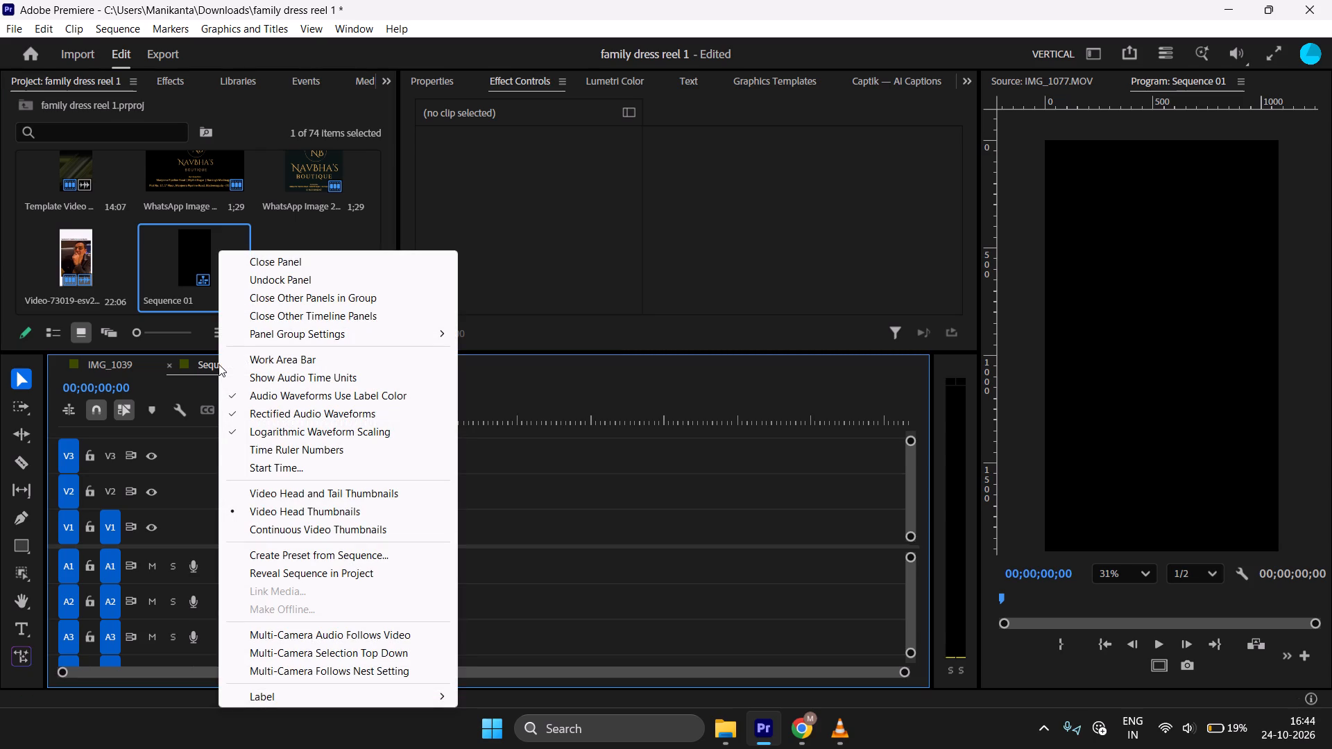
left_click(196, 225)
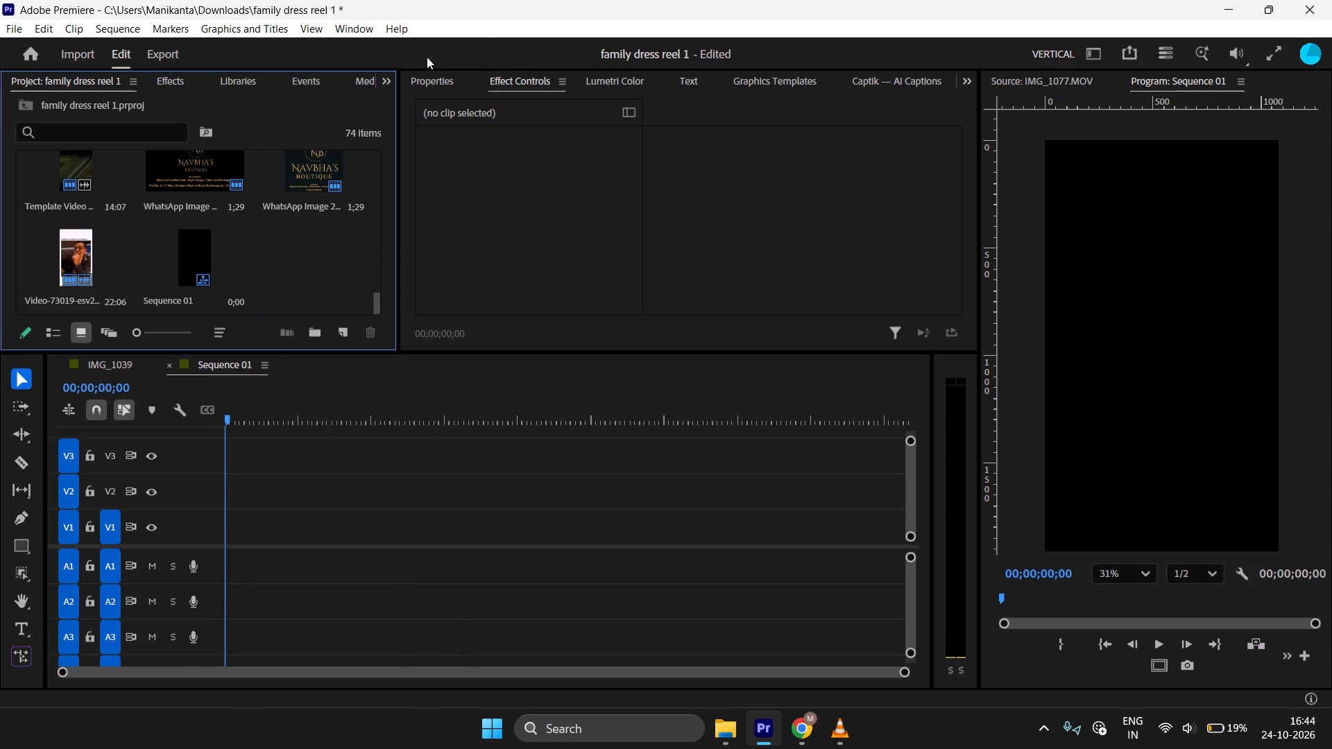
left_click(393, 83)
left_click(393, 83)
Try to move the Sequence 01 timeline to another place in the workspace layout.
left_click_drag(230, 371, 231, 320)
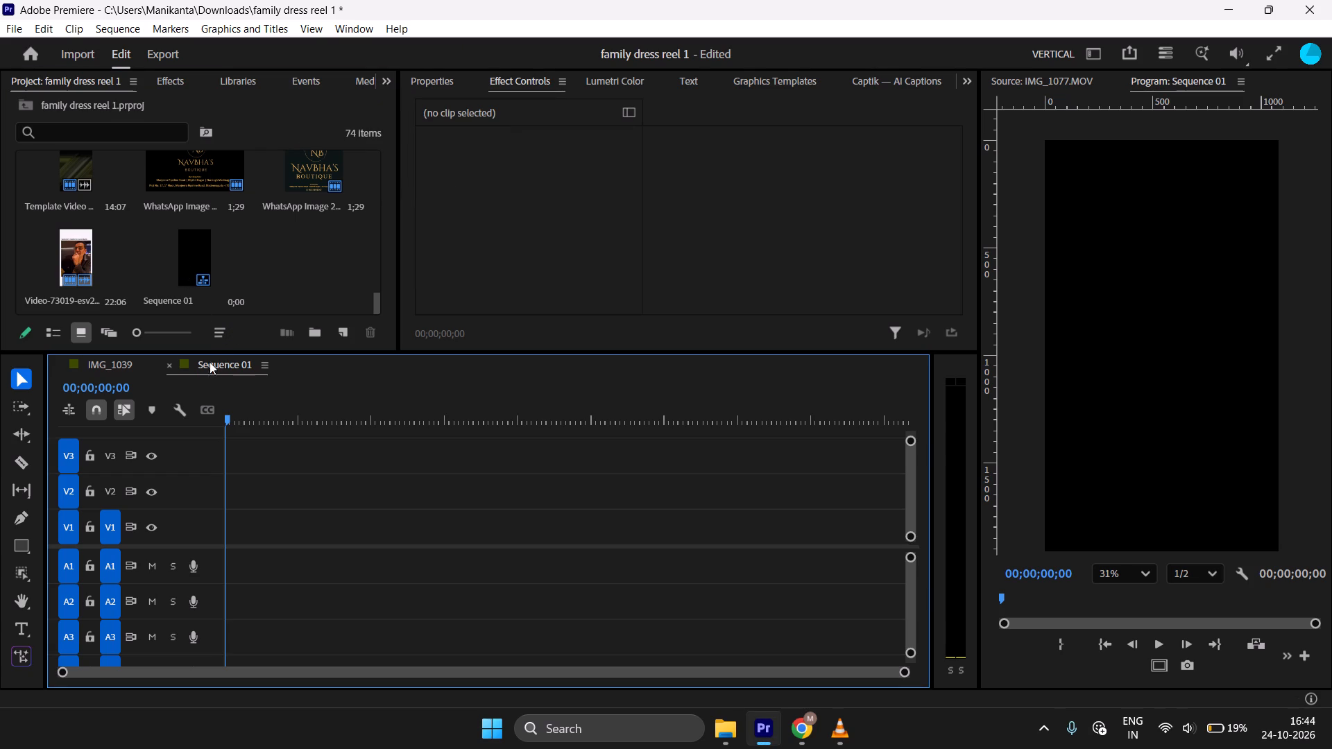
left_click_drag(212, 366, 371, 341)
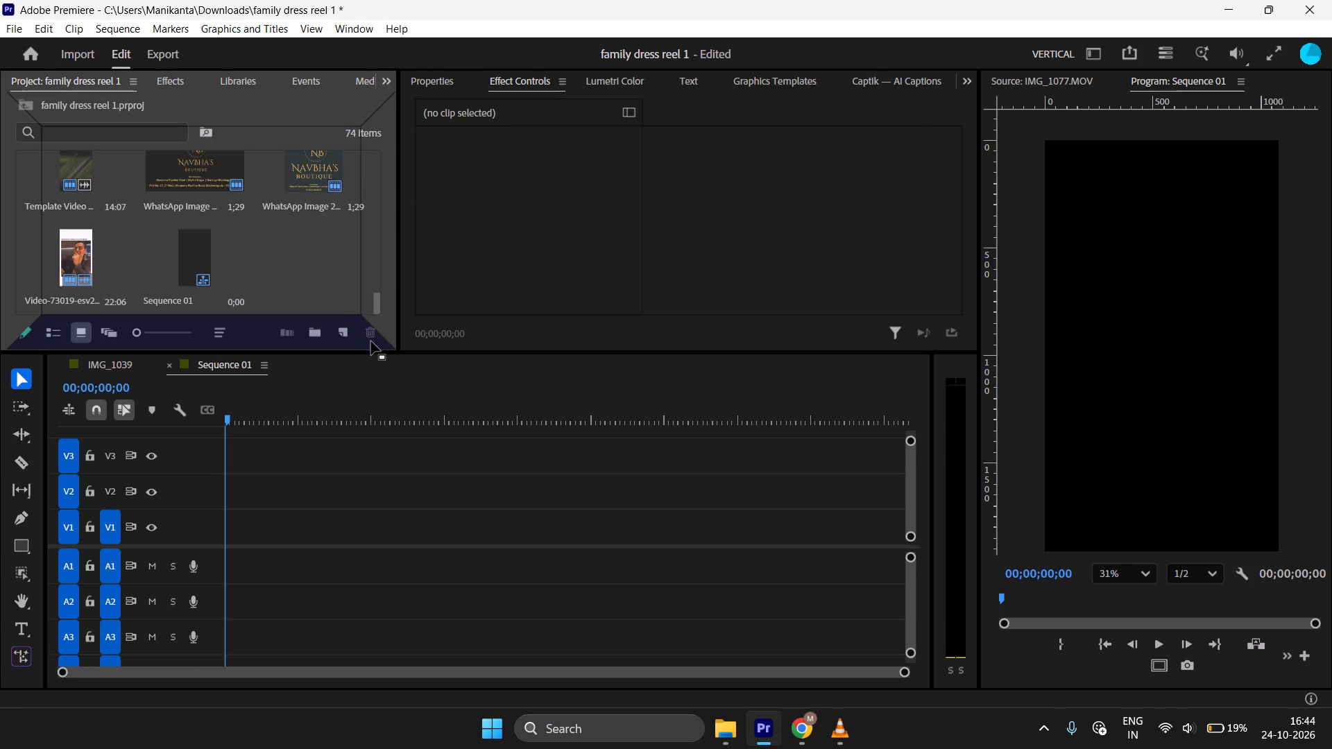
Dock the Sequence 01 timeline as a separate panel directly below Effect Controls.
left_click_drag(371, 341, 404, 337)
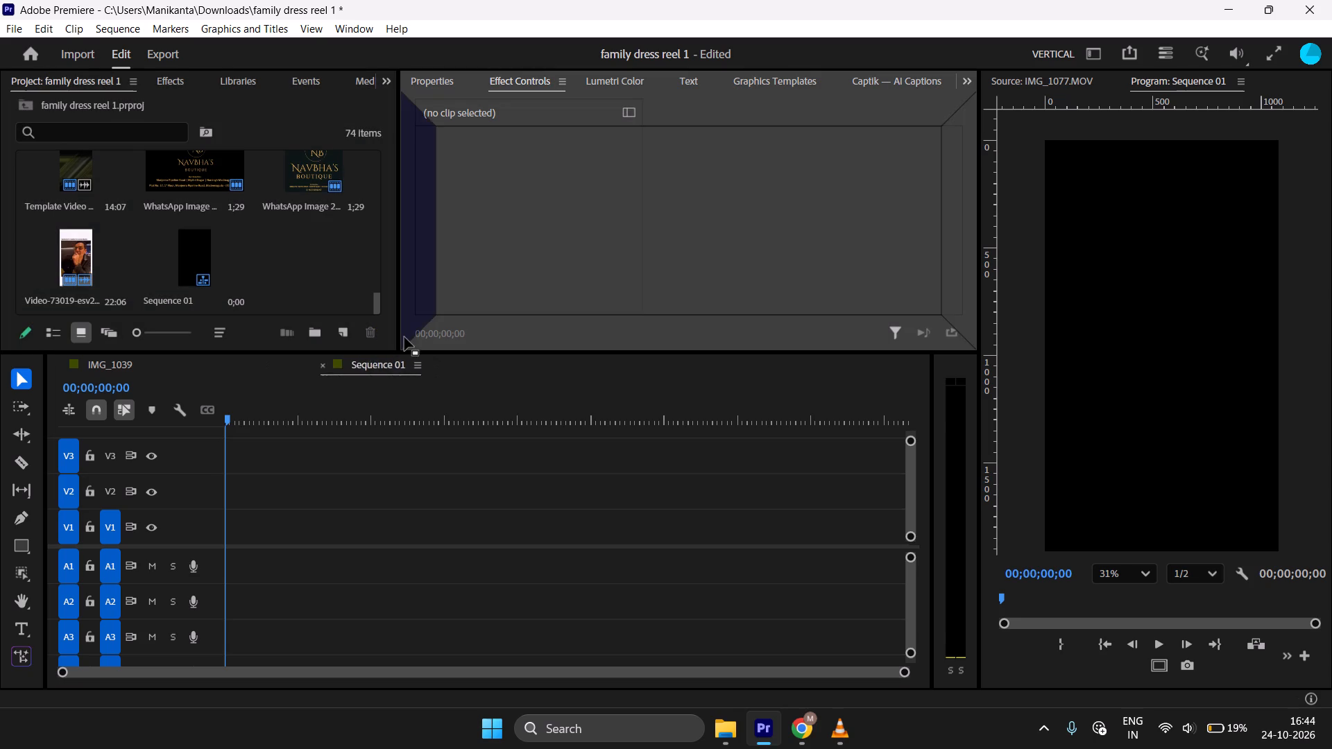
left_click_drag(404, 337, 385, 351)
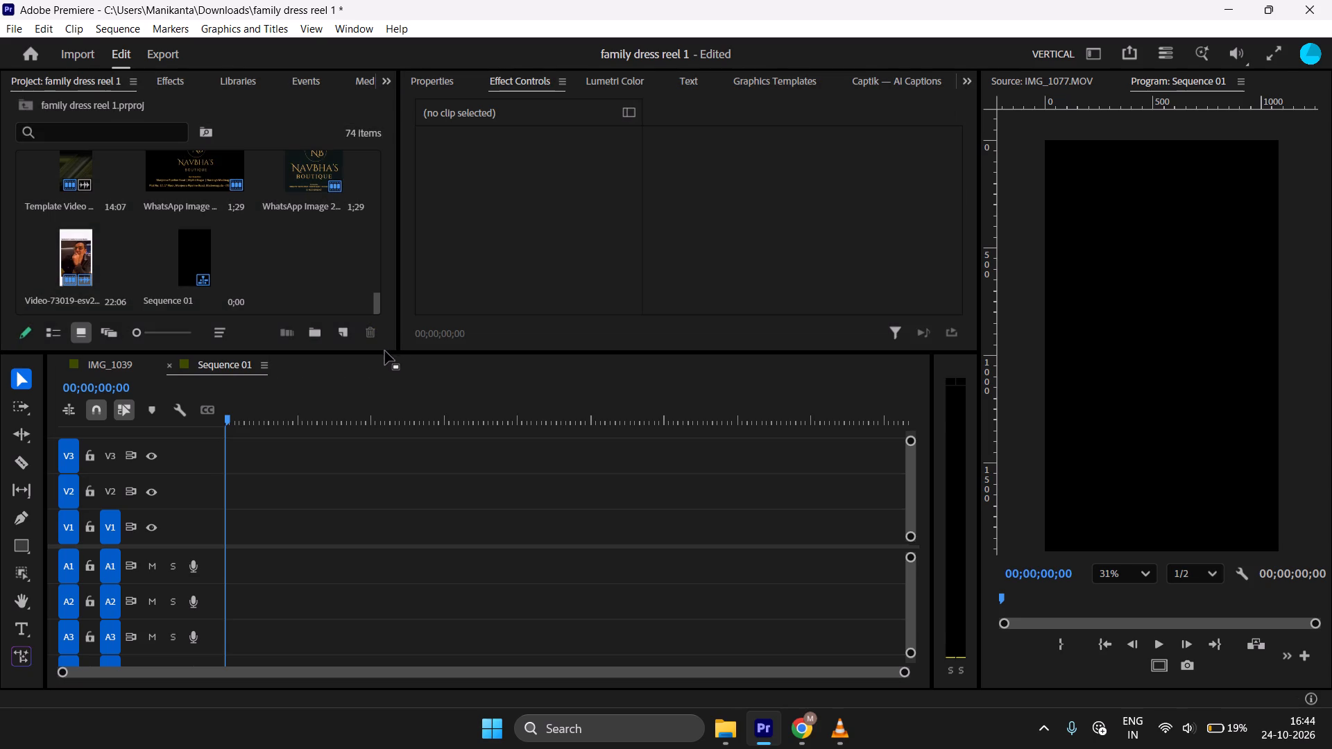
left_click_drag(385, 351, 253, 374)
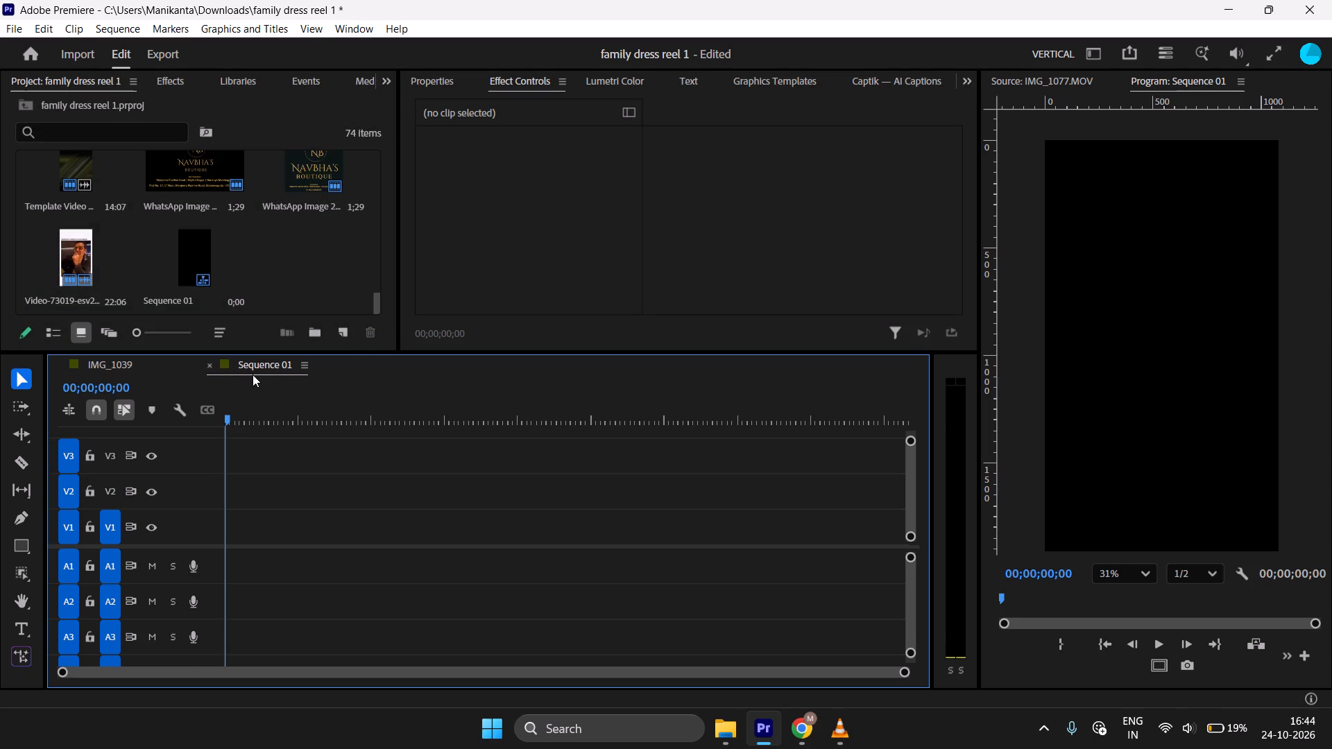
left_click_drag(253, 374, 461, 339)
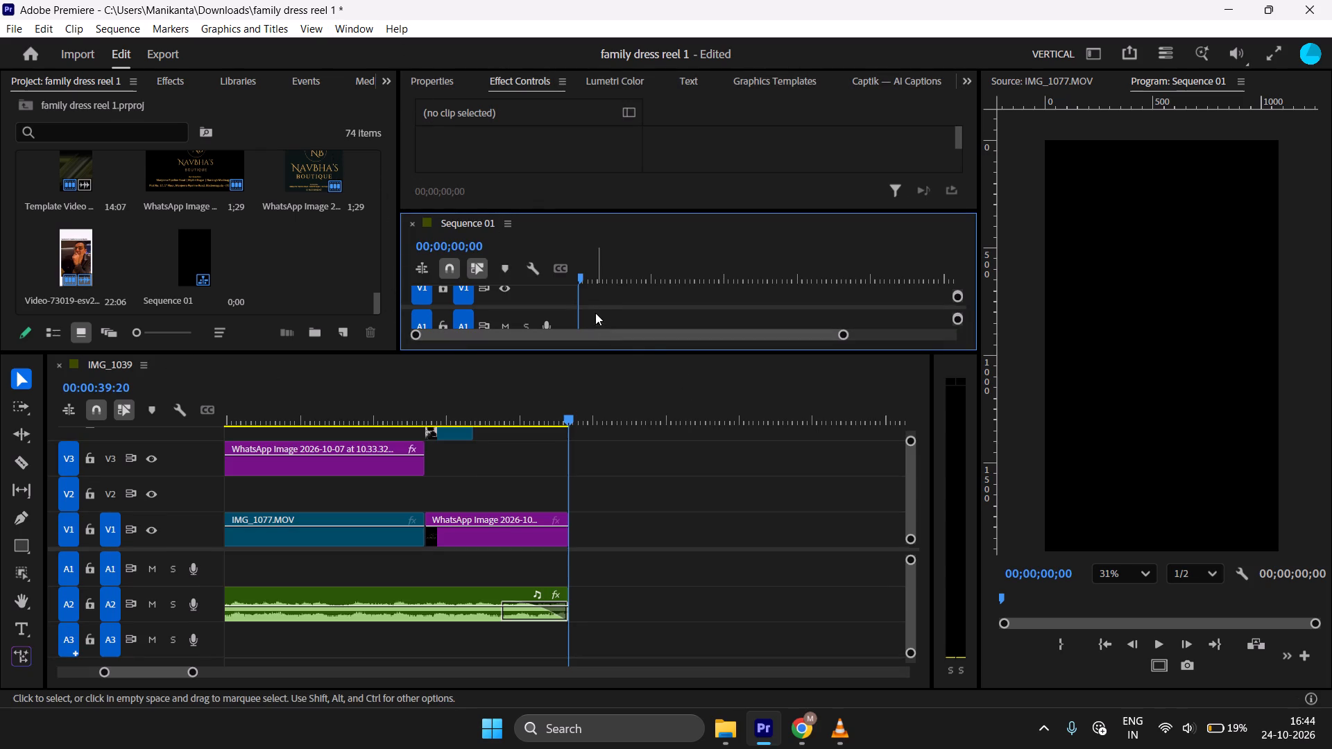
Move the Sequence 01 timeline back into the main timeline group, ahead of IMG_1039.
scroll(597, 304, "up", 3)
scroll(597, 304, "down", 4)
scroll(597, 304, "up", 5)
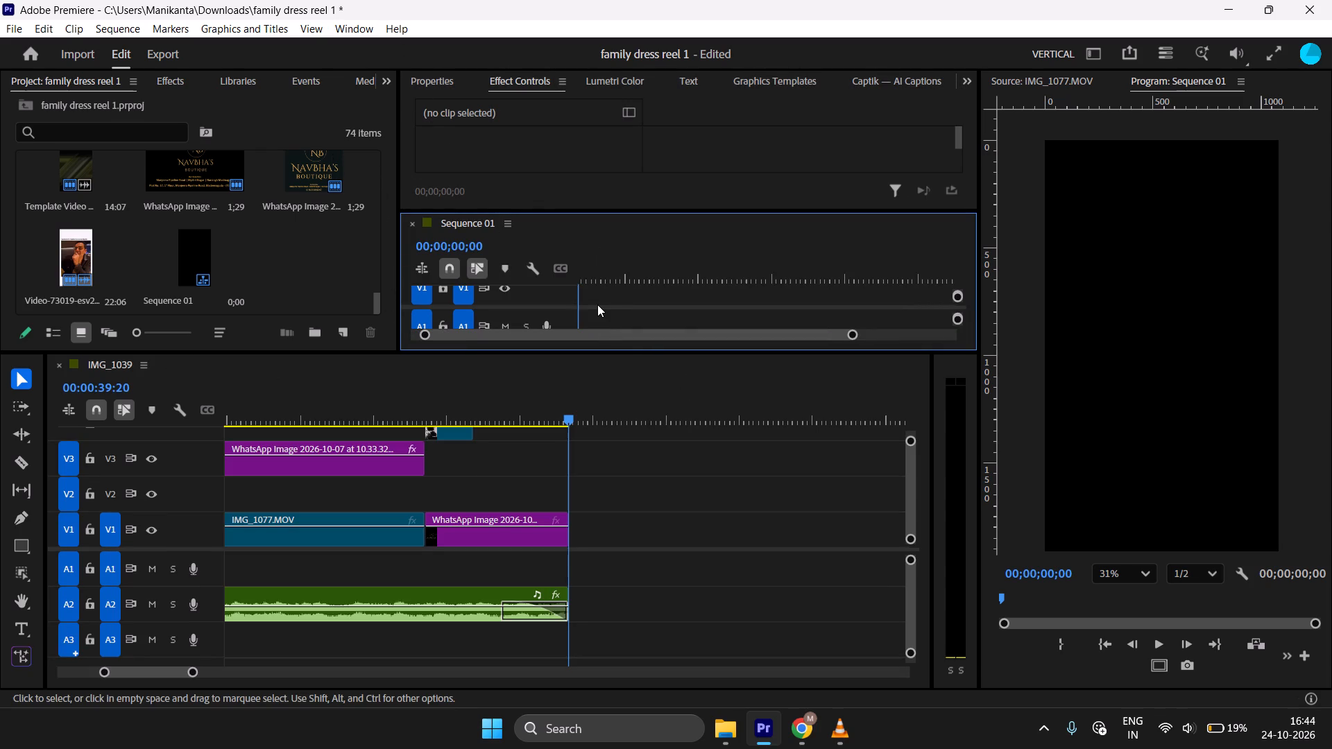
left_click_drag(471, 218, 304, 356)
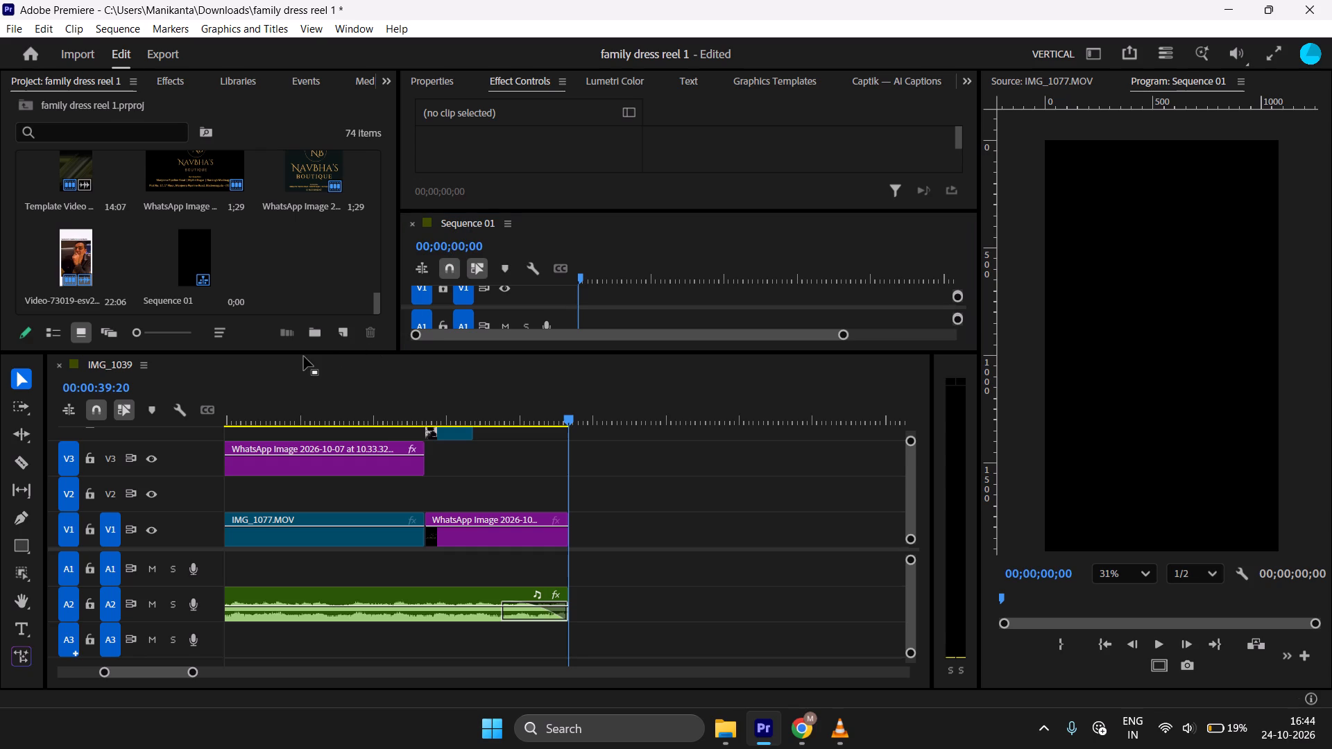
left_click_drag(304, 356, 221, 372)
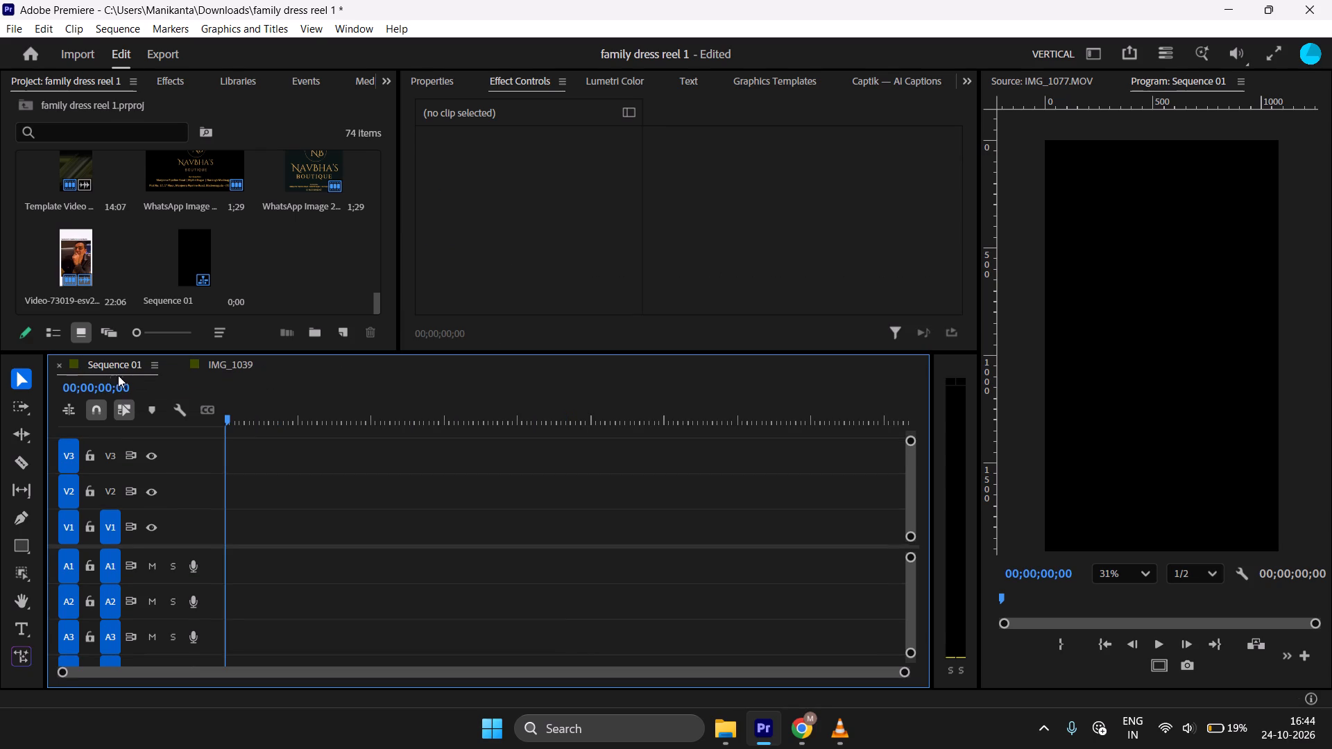
Bring up the IMG_1039 sequence and close the empty Sequence 01 timeline.
left_click(218, 372)
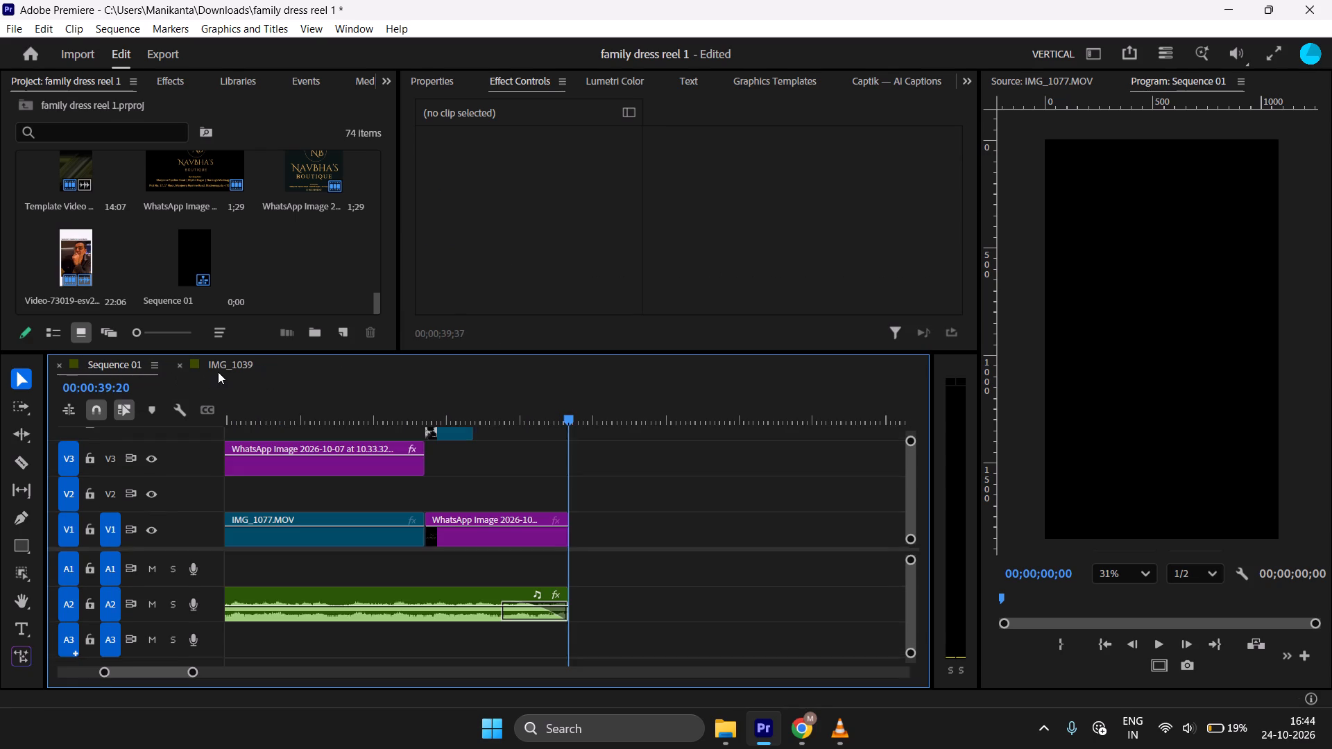
left_click(58, 361)
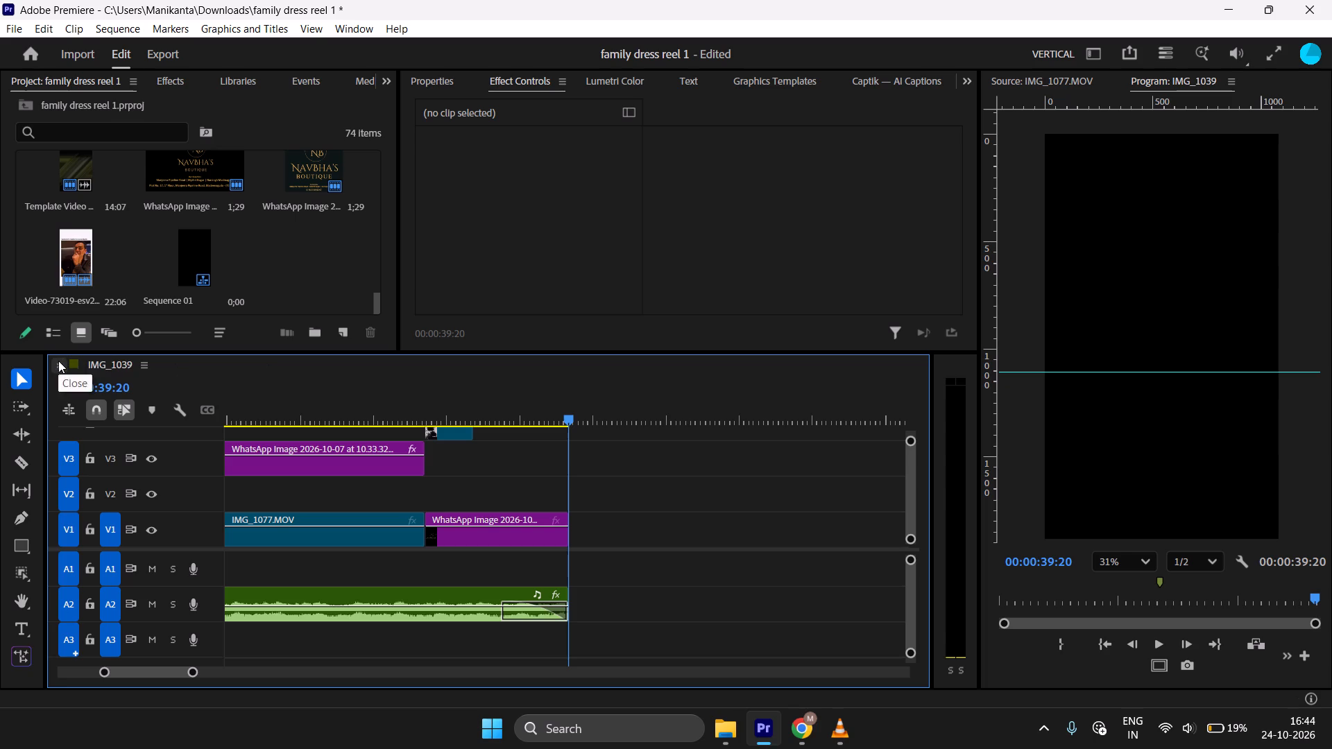
Scrub the IMG_1039 sequence backward from its end to about 00:00:10:18 to review the edited clips.
left_click_drag(567, 422, 123, 465)
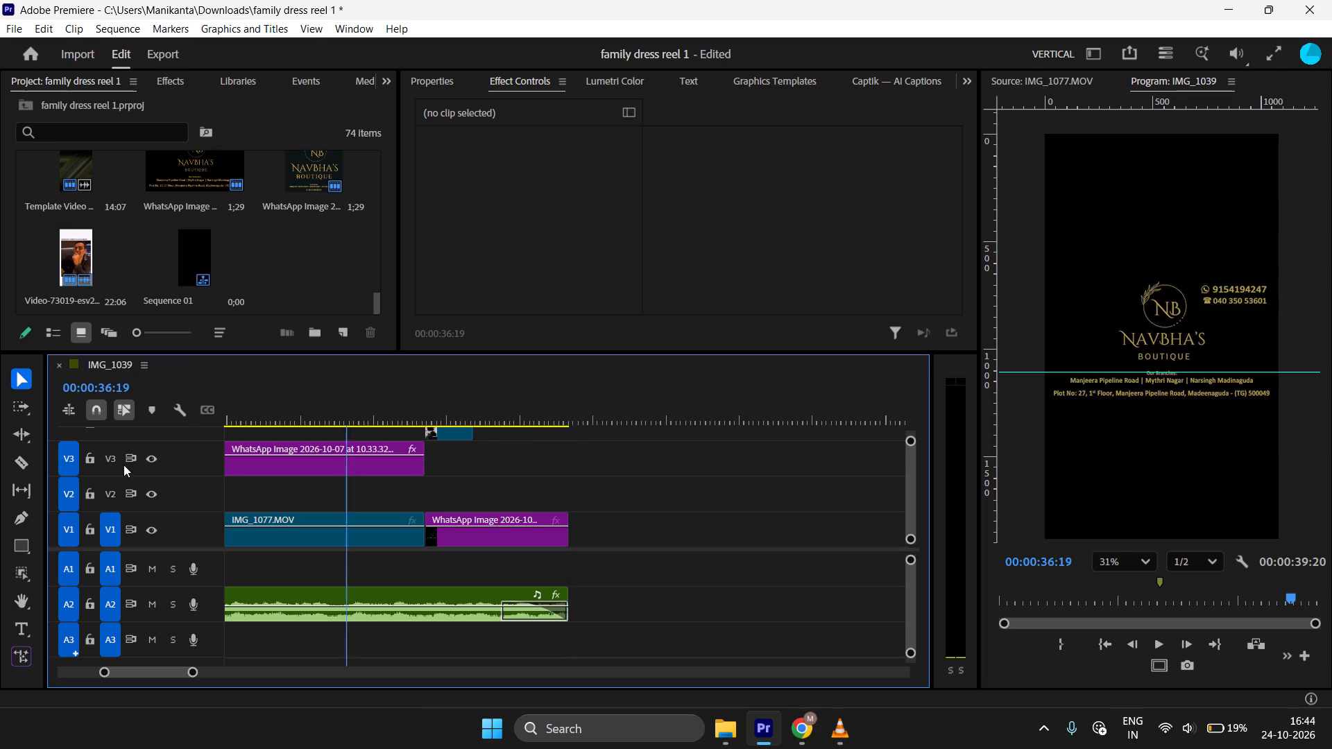
left_click_drag(123, 465, 0, 492)
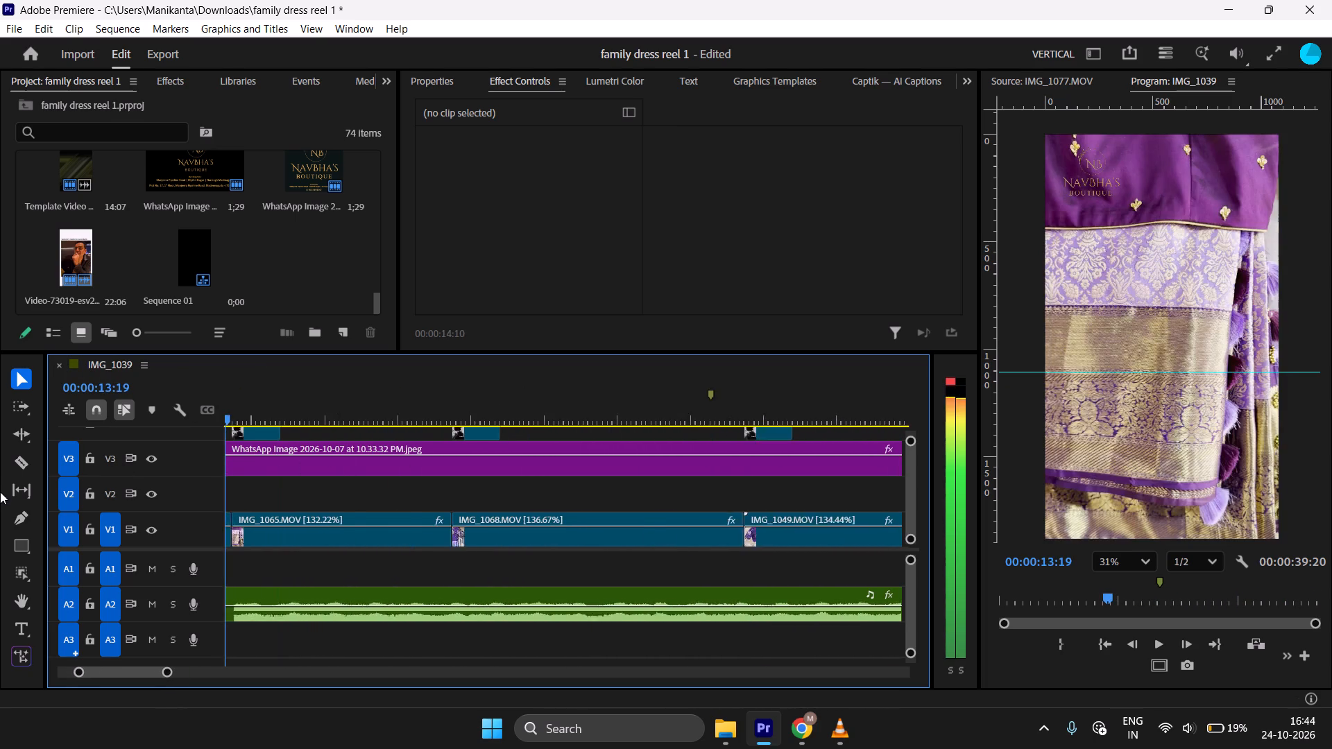
Save the family dress reel 1 project.
key("ctrl+s")
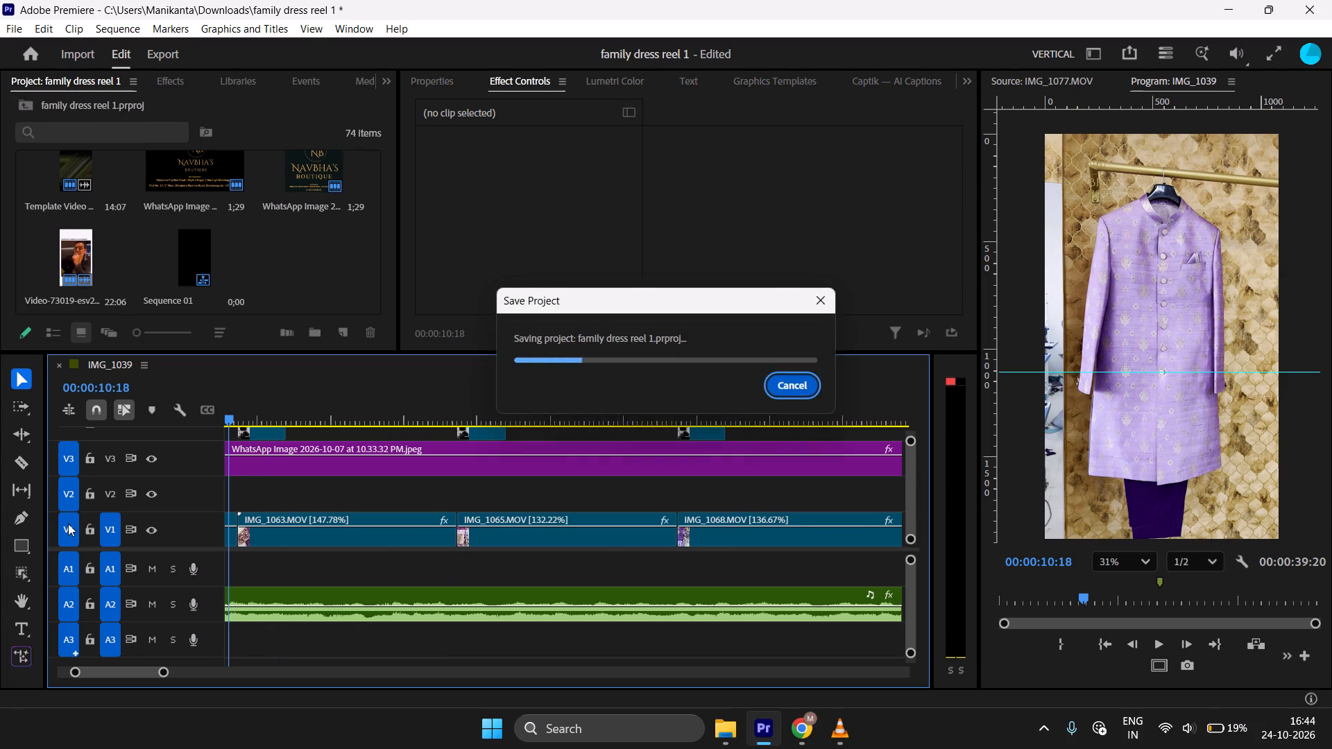
Save the project under the name family dress reel 1 in the Downloads folder, replacing the existing project file.
left_click(15, 30)
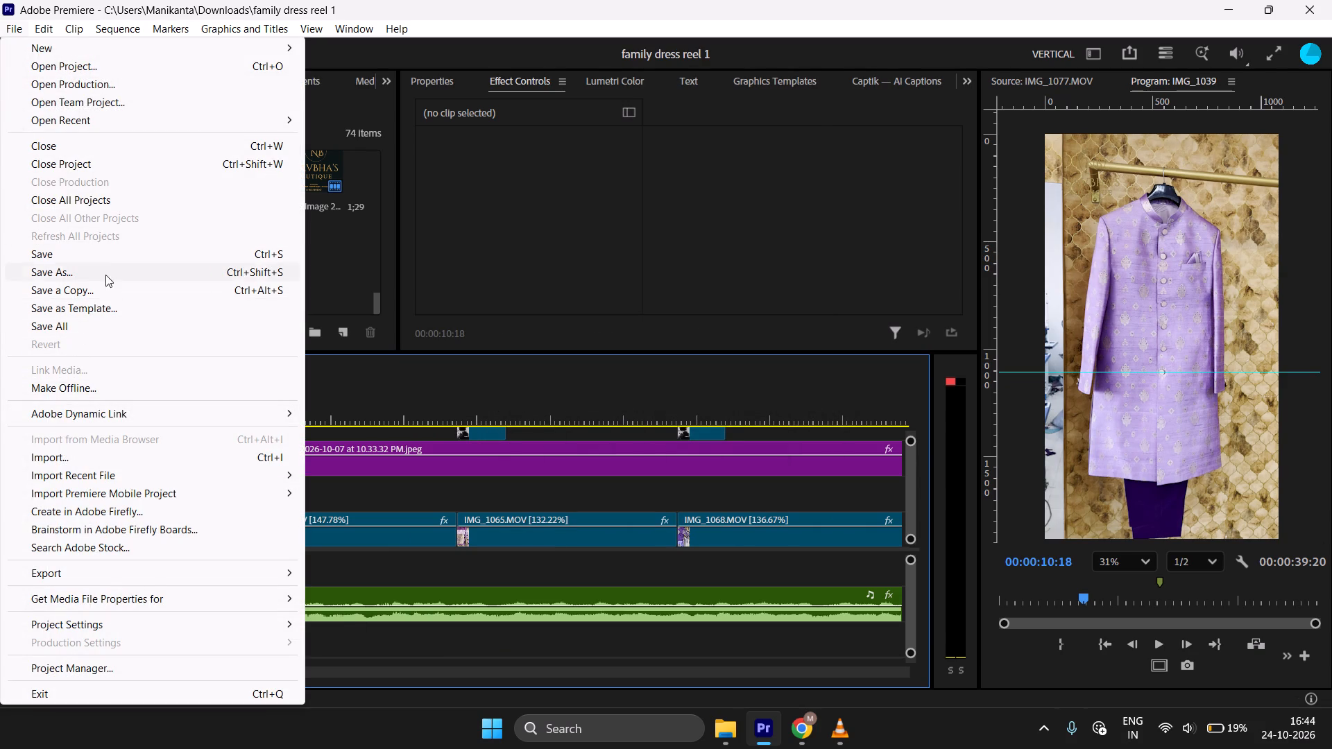
left_click(114, 266)
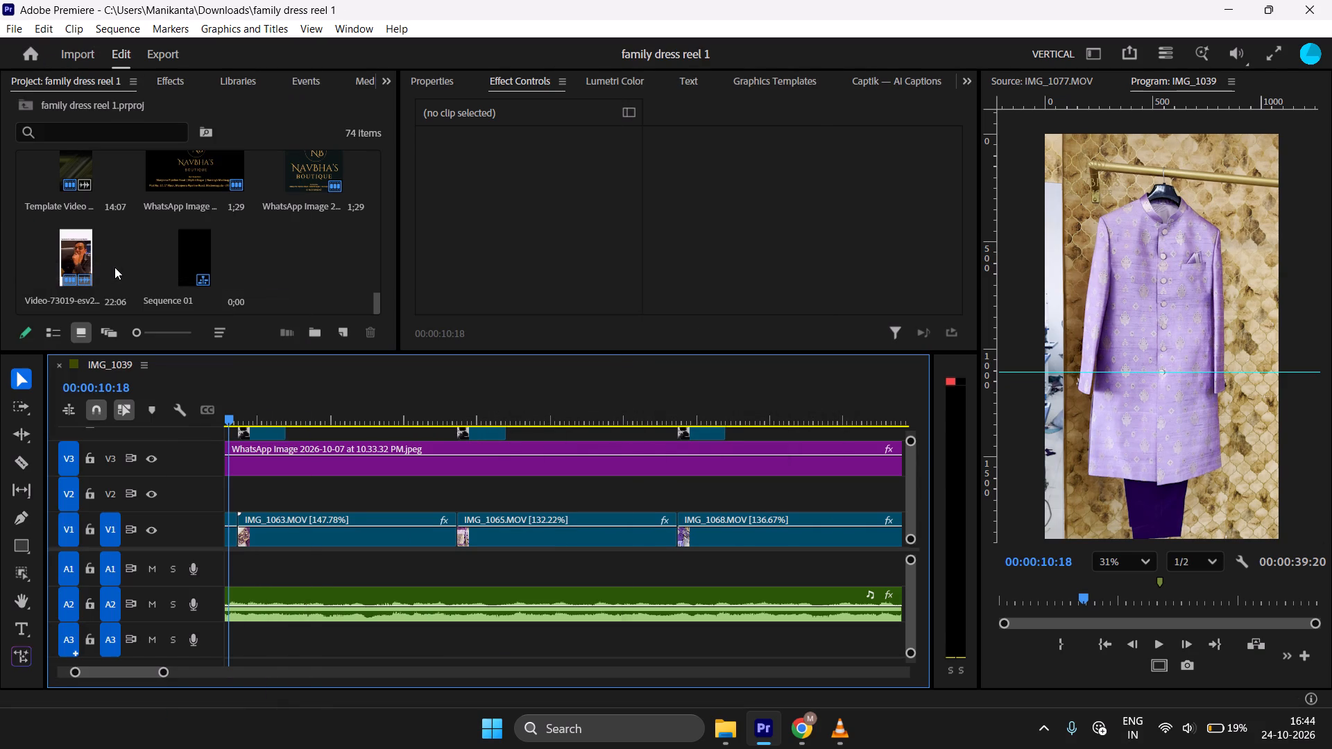
left_click(480, 642)
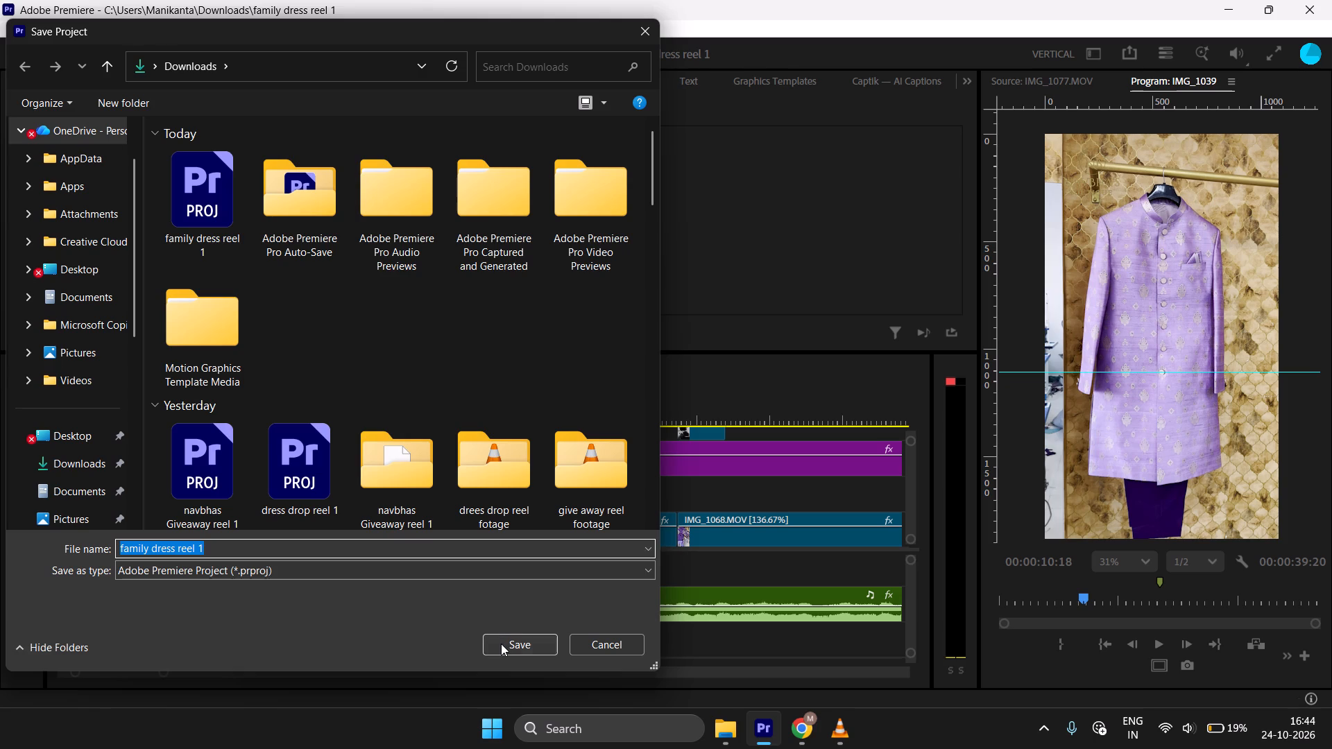
left_click(501, 644)
left_click(442, 420)
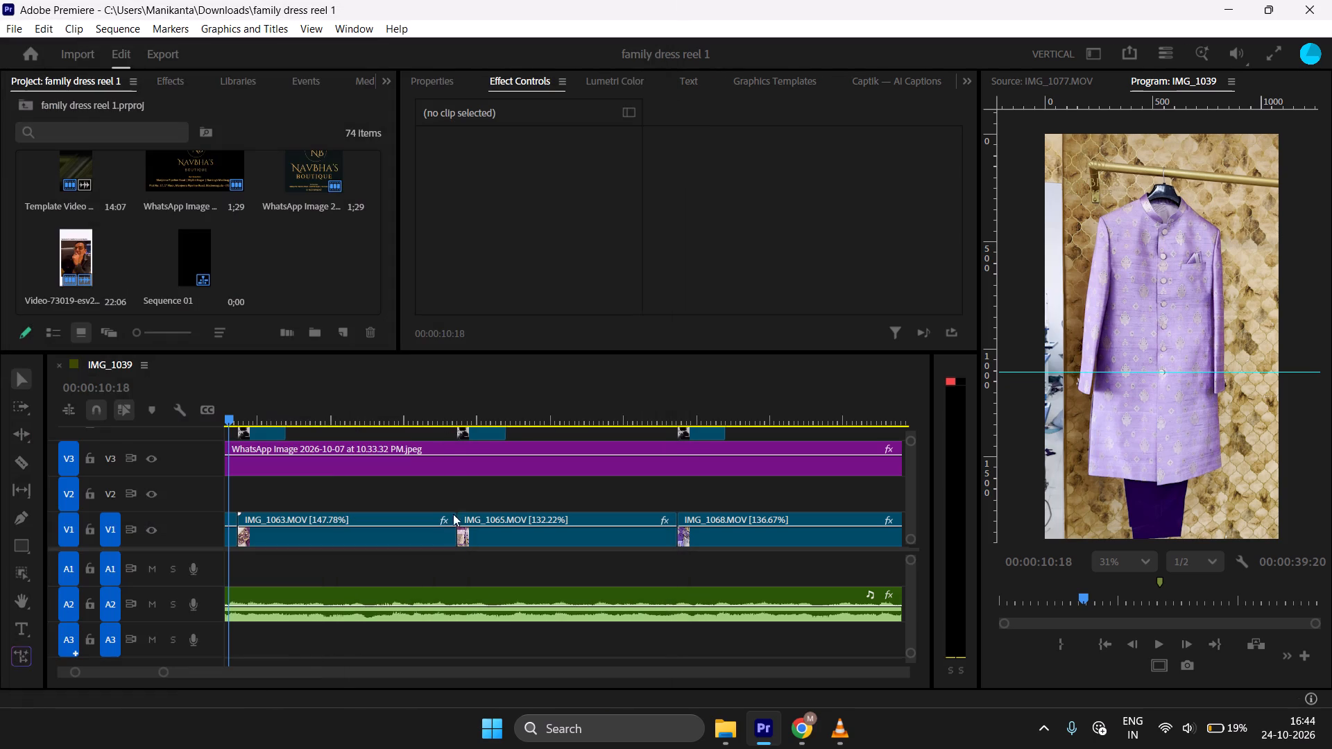
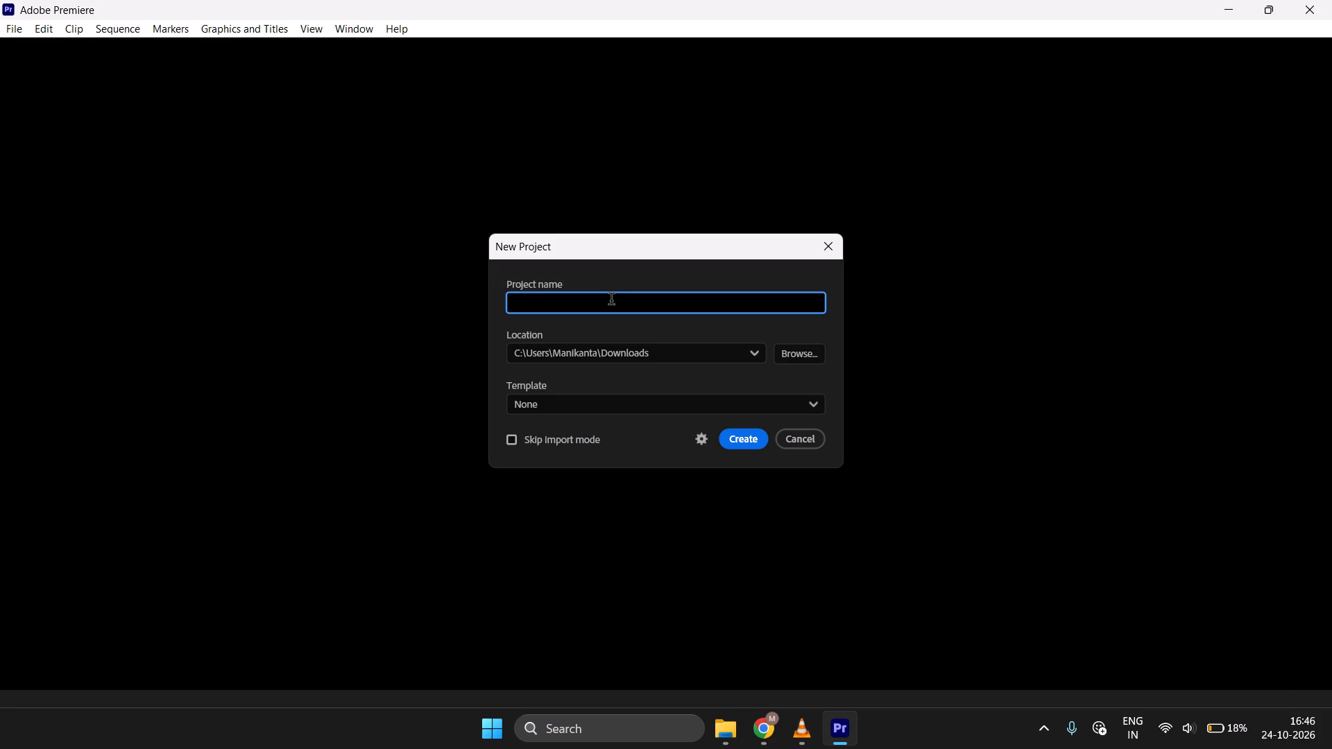
Create a new project named family reel part 2 in the Downloads folder, skipping the initial media import.
type("family")
key("space")
type("ree")
type("l")
key("space")
type("part")
key("space")
key("2")
key("Return")
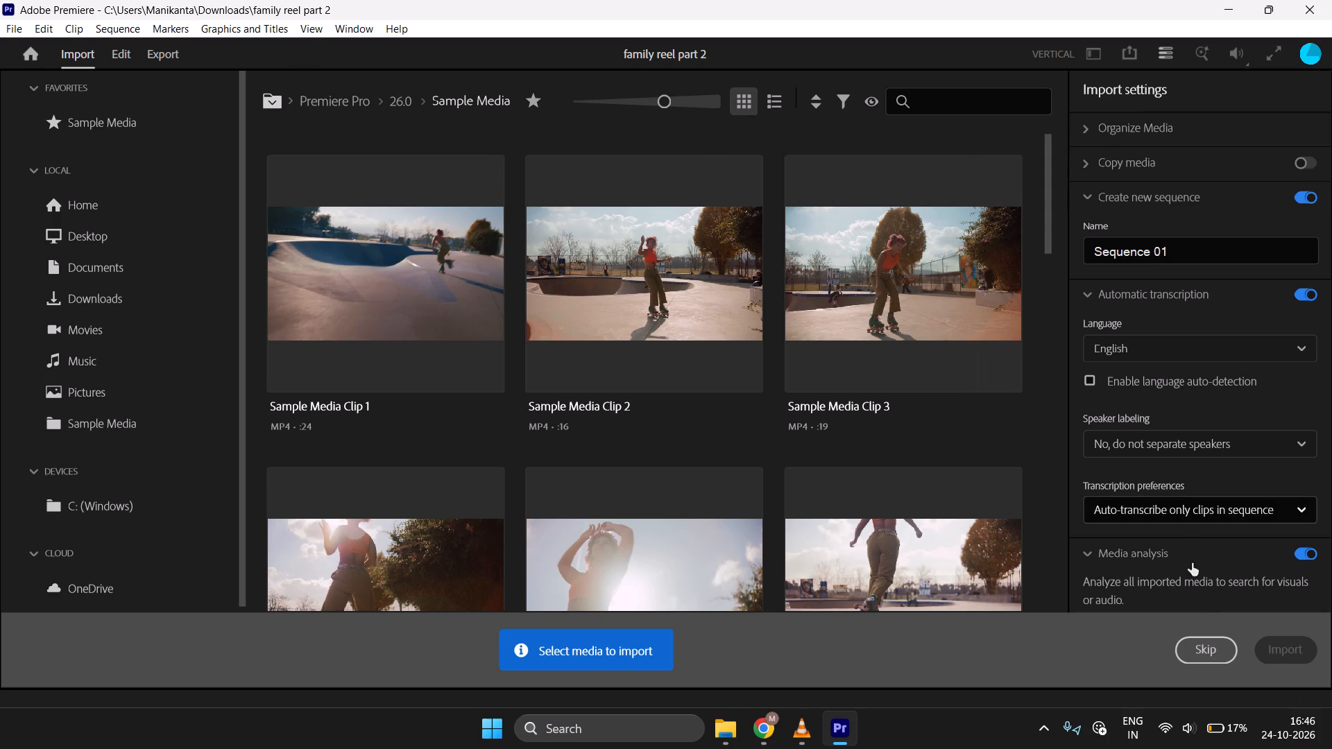
left_click(1213, 657)
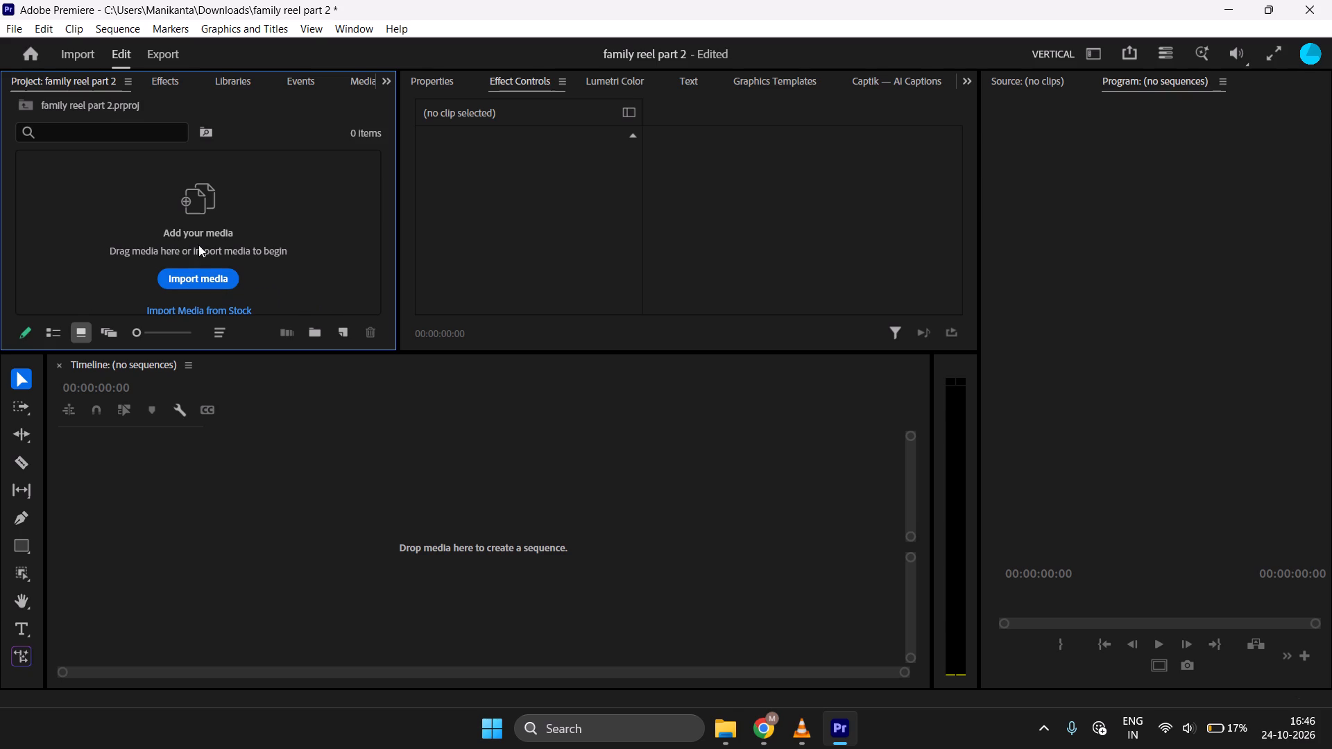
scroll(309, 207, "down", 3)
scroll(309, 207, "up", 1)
Import a range of footage files, starting with IMG_1038, from the family dress reel footage folder in Downloads.
left_click(208, 275)
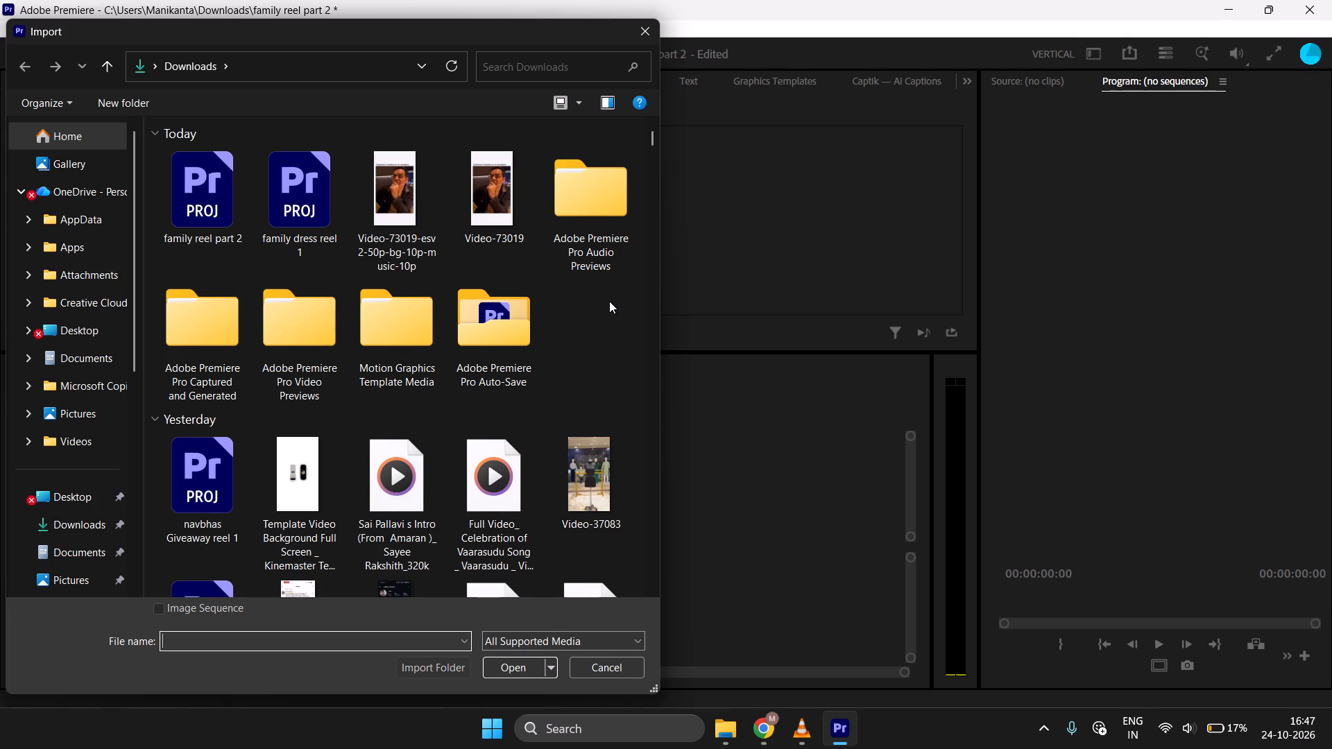
scroll(609, 301, "down", 1)
left_click(56, 524)
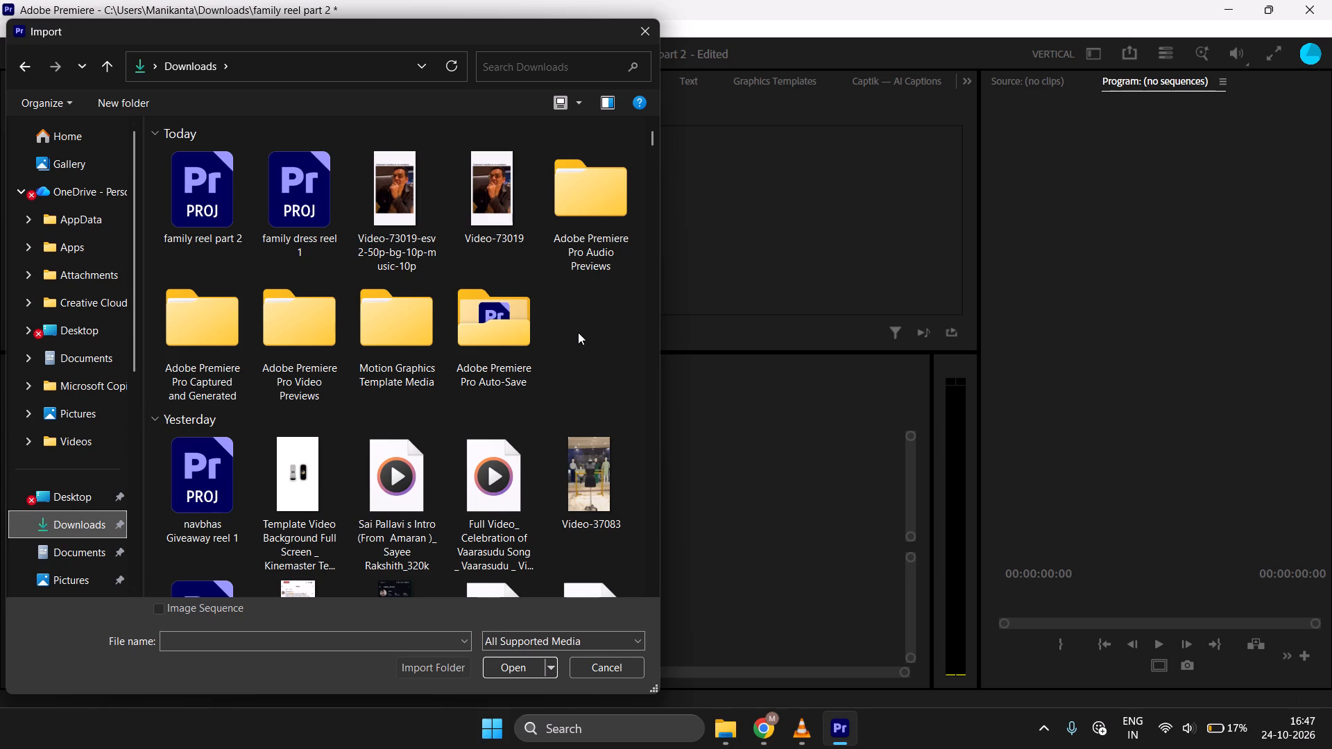
scroll(578, 332, "down", 2)
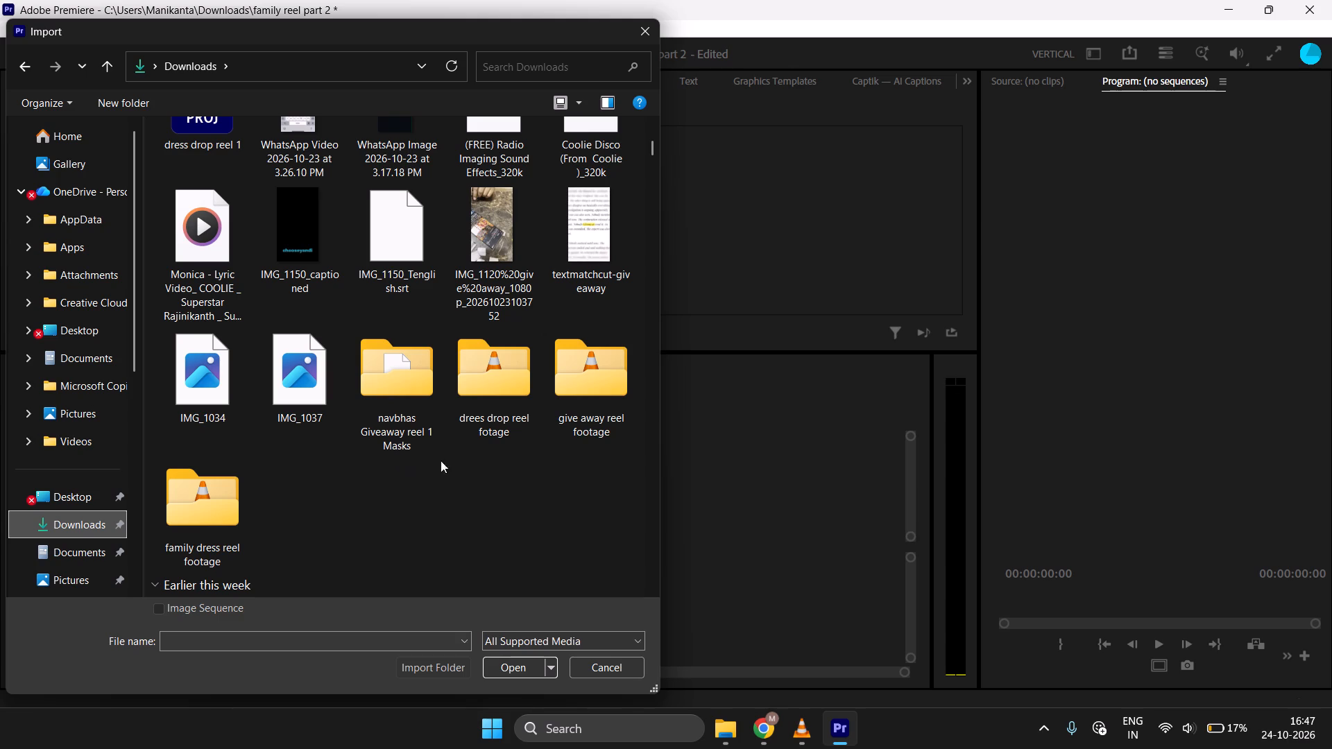
left_click(198, 527)
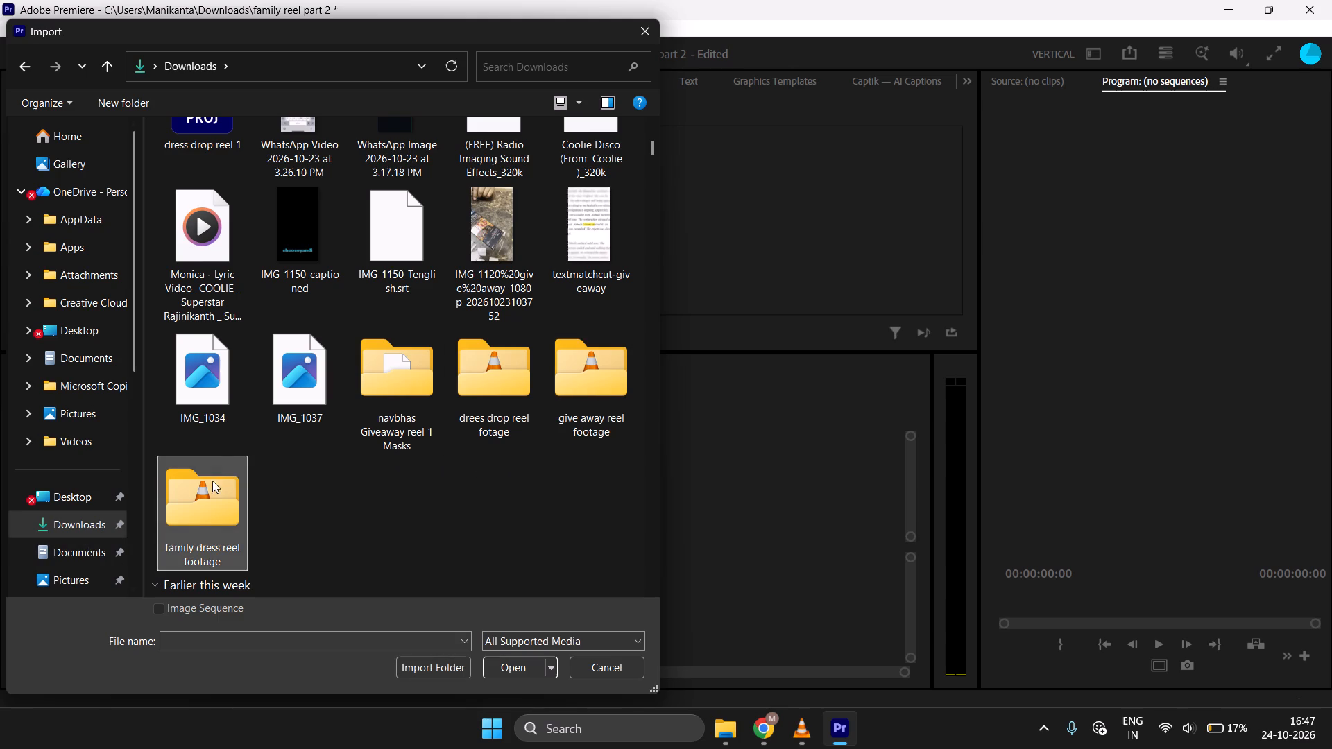
double_click(229, 534)
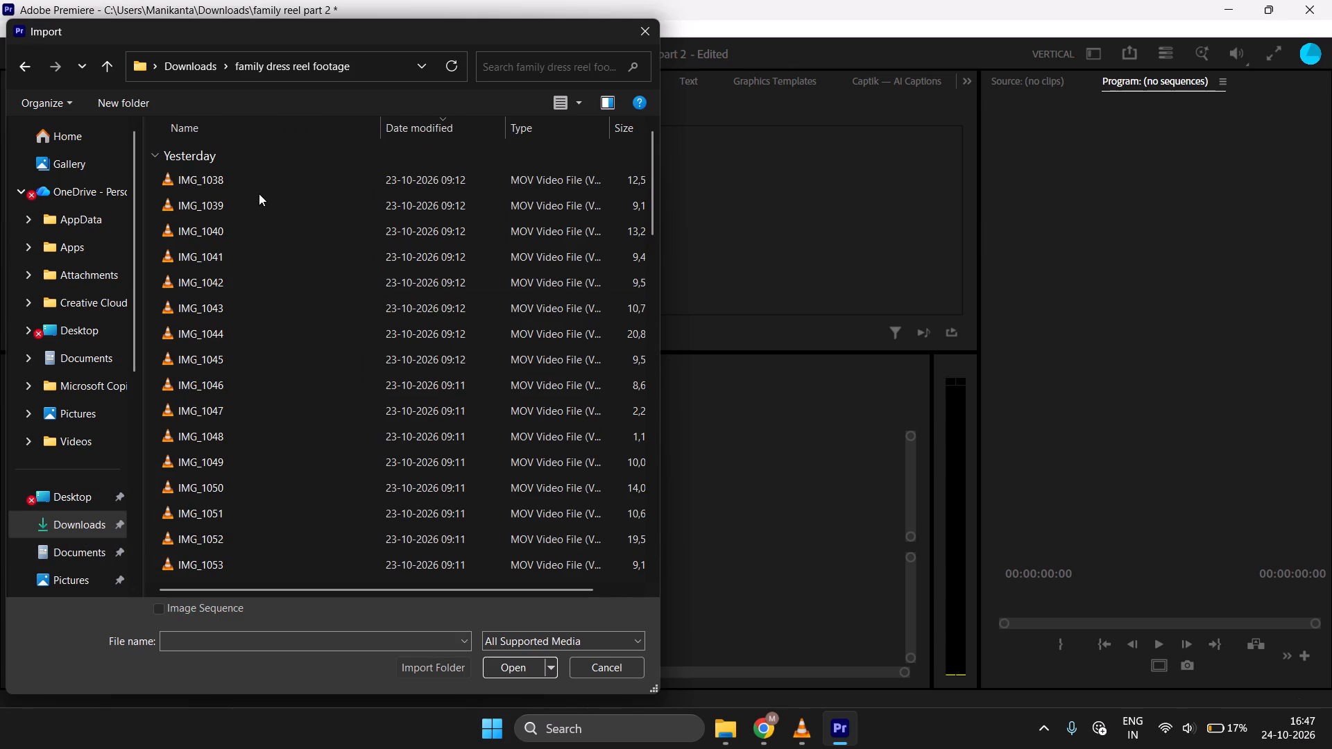
left_click(273, 178)
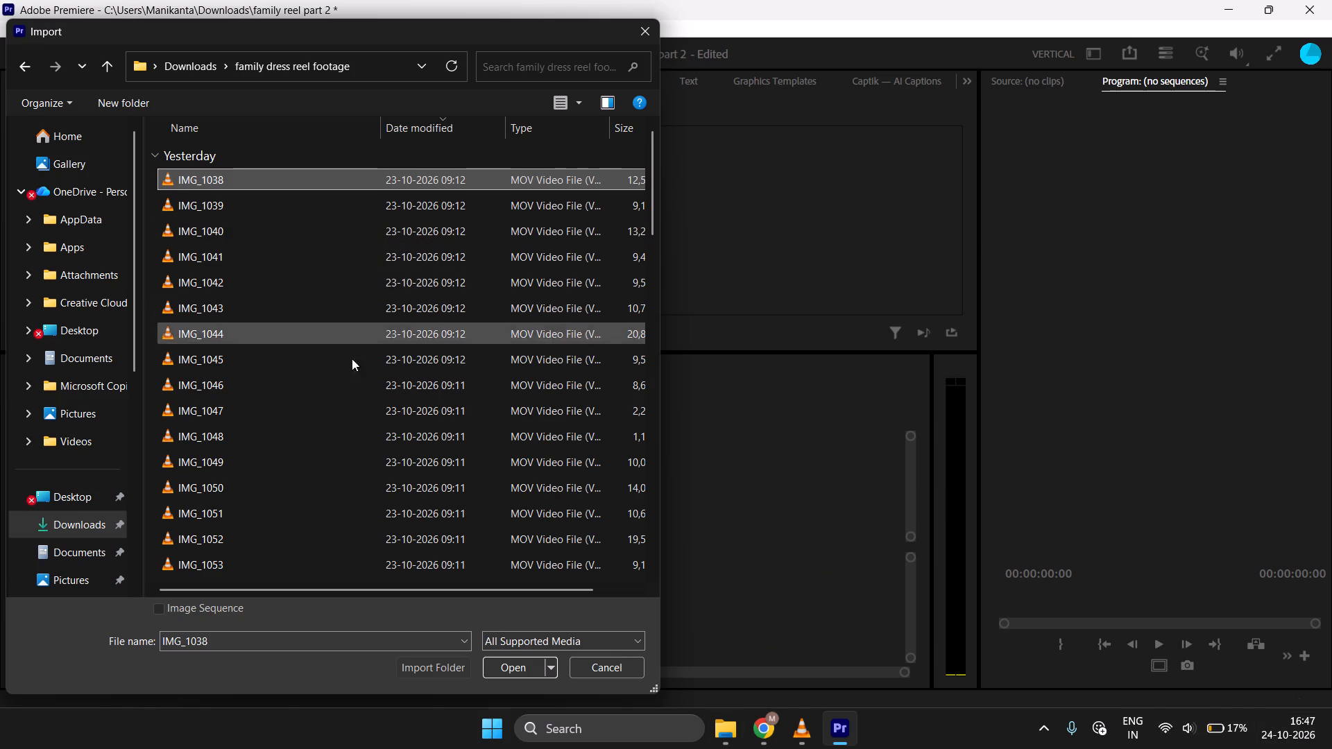
scroll(352, 393, "down", 5)
scroll(355, 509, "up", 1)
scroll(355, 513, "down", 7)
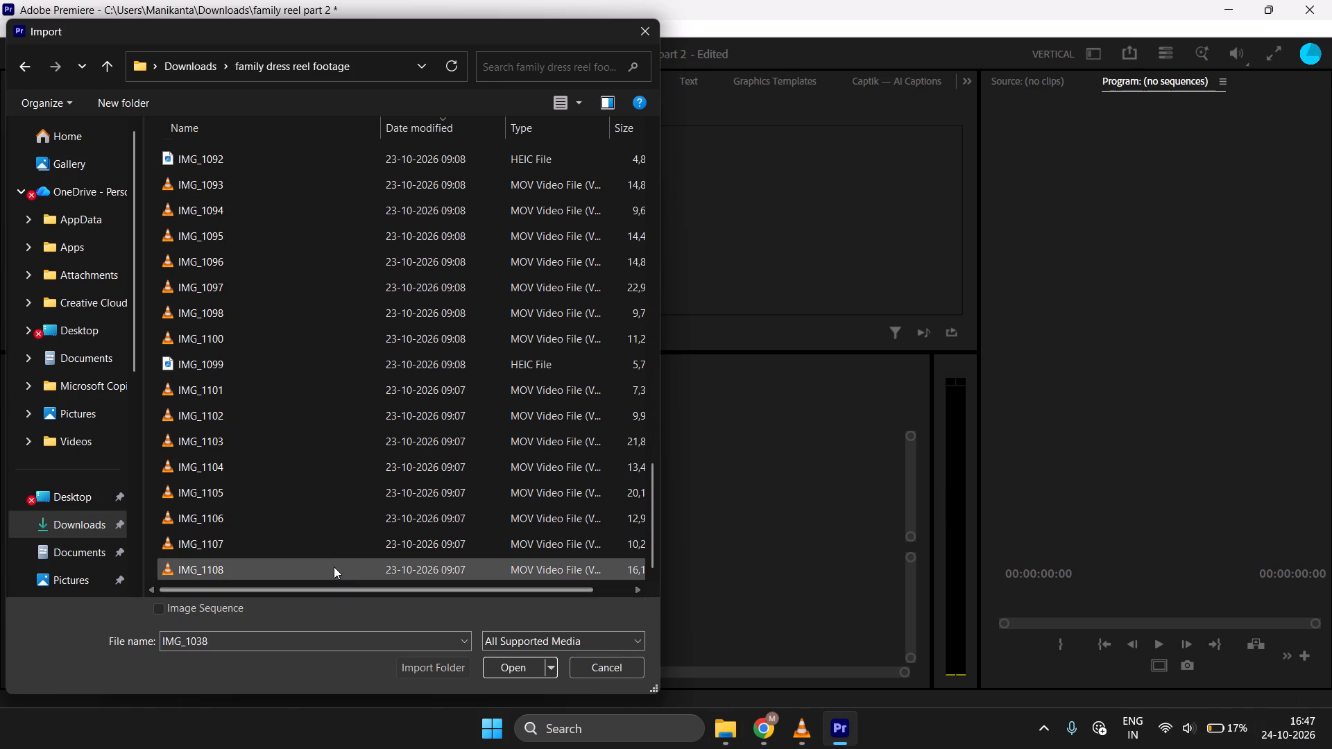
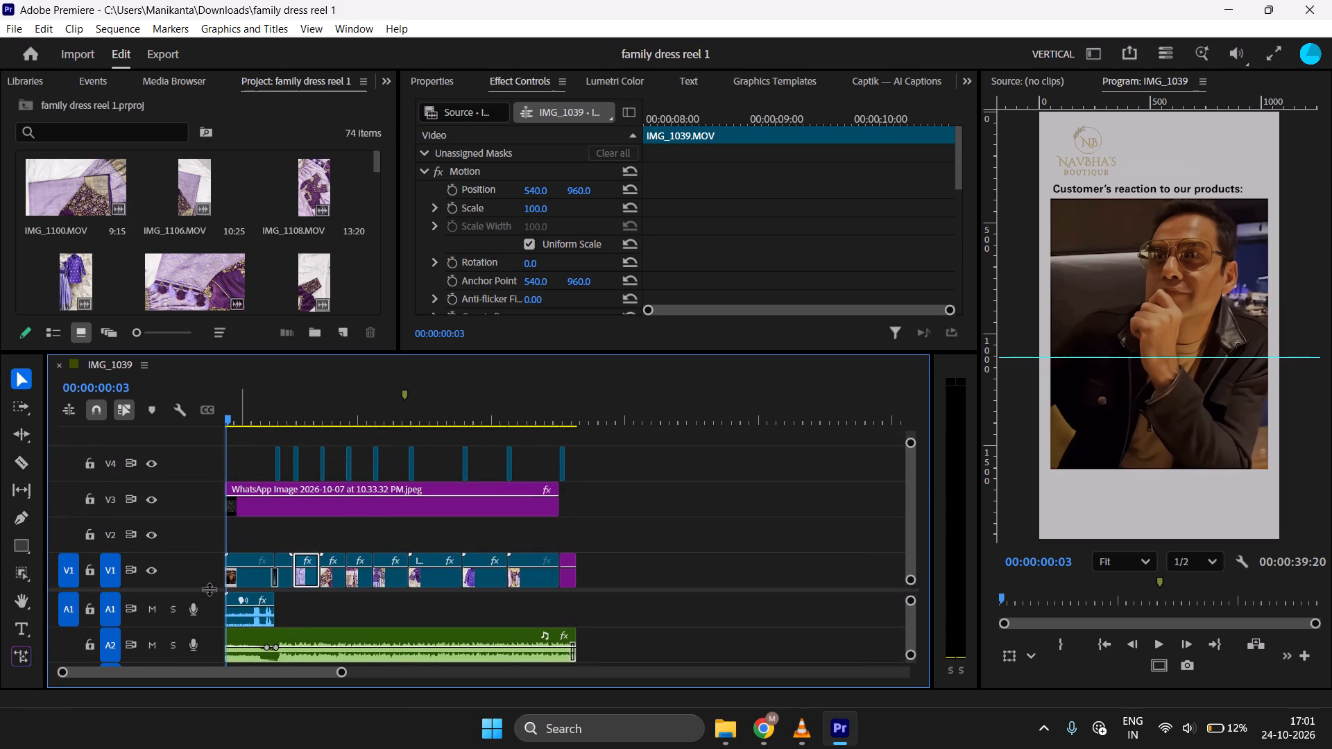
Hide video track V4, which holds the short overlay clips, in the IMG_1039 sequence.
left_click(209, 589)
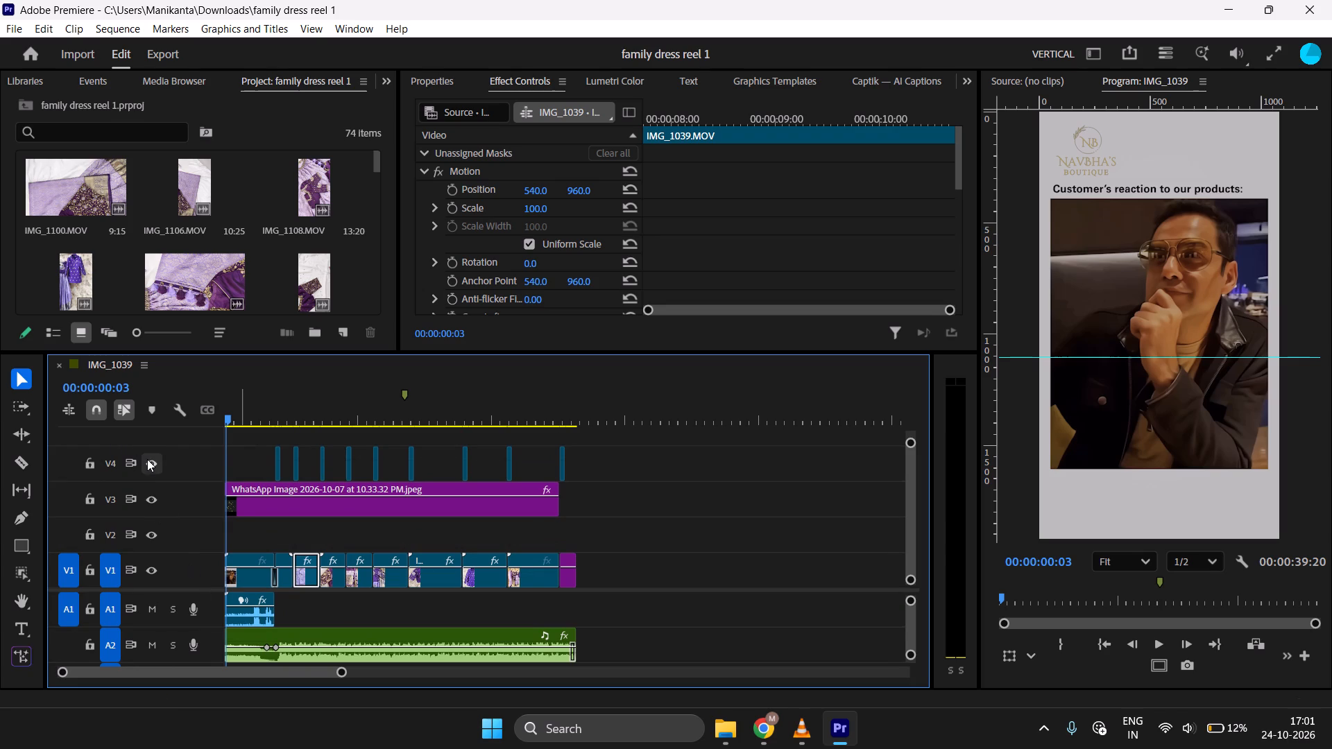
left_click(147, 459)
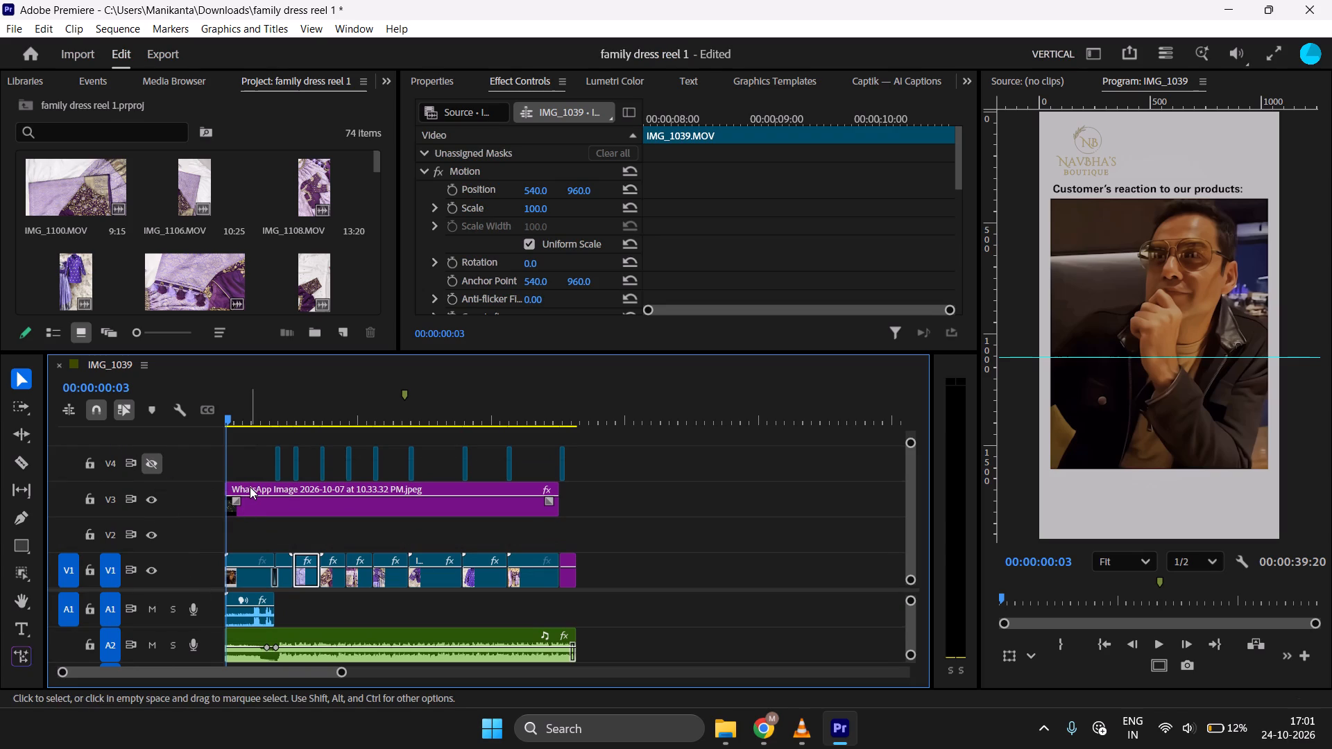
Play the IMG_1039 sequence from near its start to review the reel with track V4 hidden.
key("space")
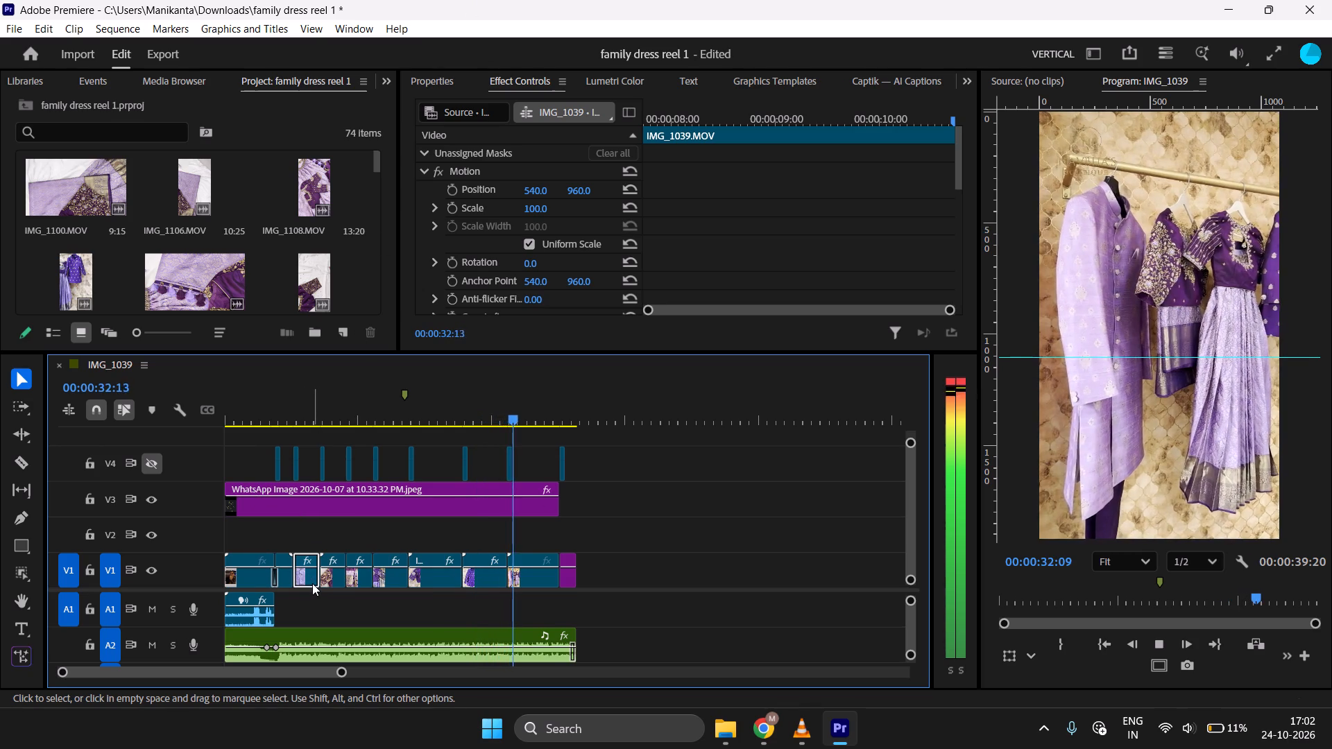
Compare the IMG_1042 clip with and without Basic Correction, and set its Lumetri Color intensity to 30.
left_click(292, 404)
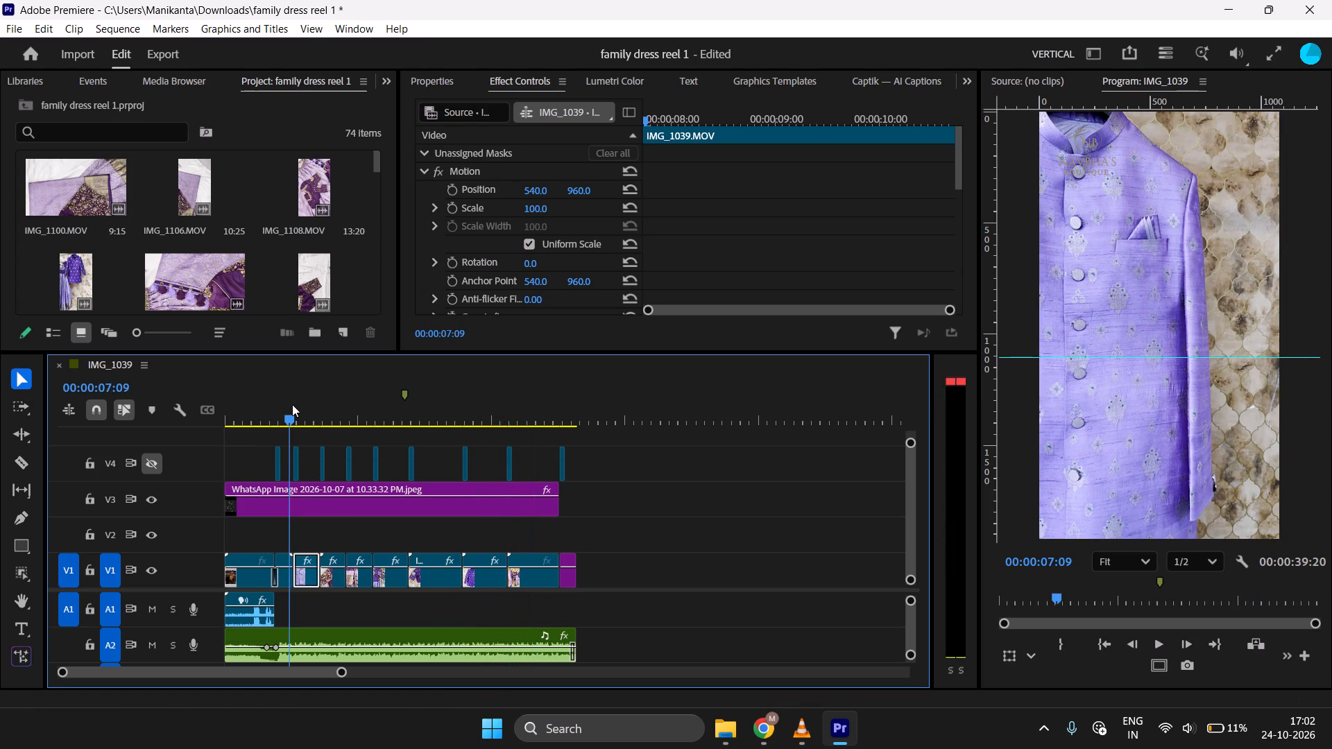
left_click(284, 567)
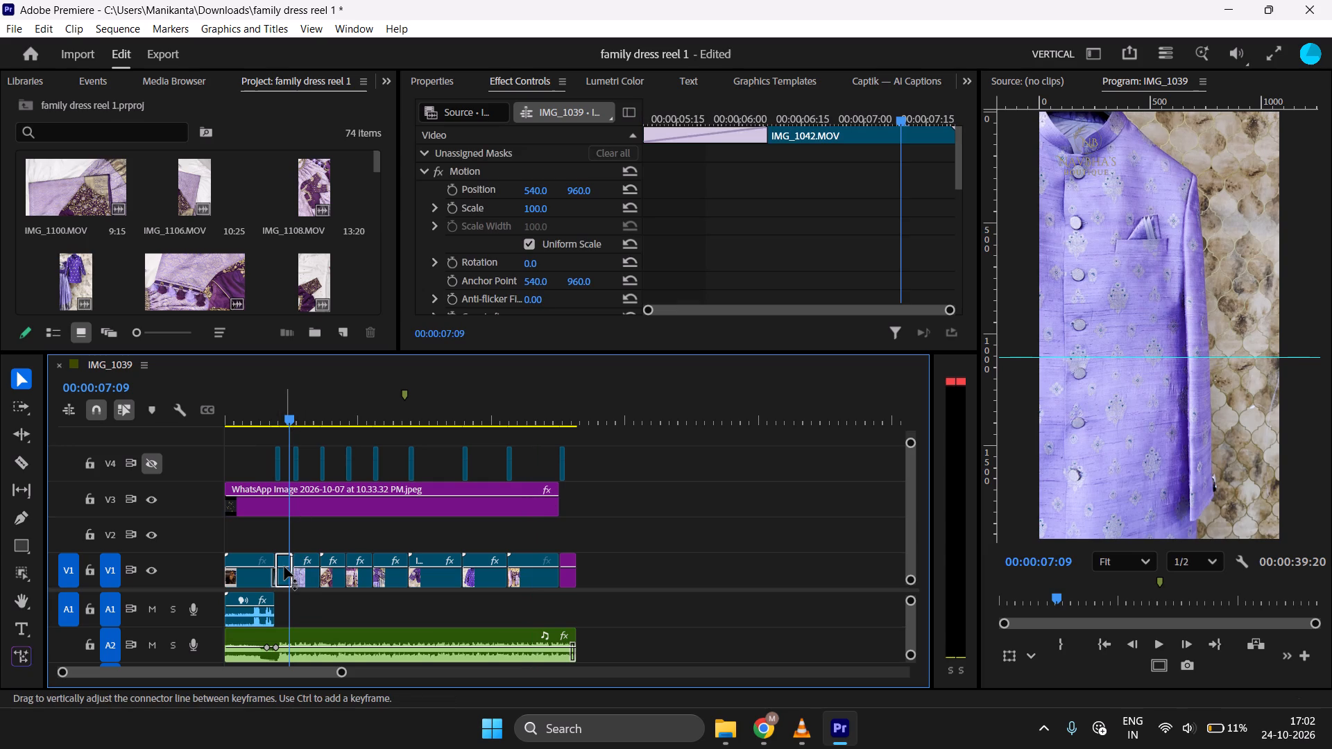
left_click(615, 83)
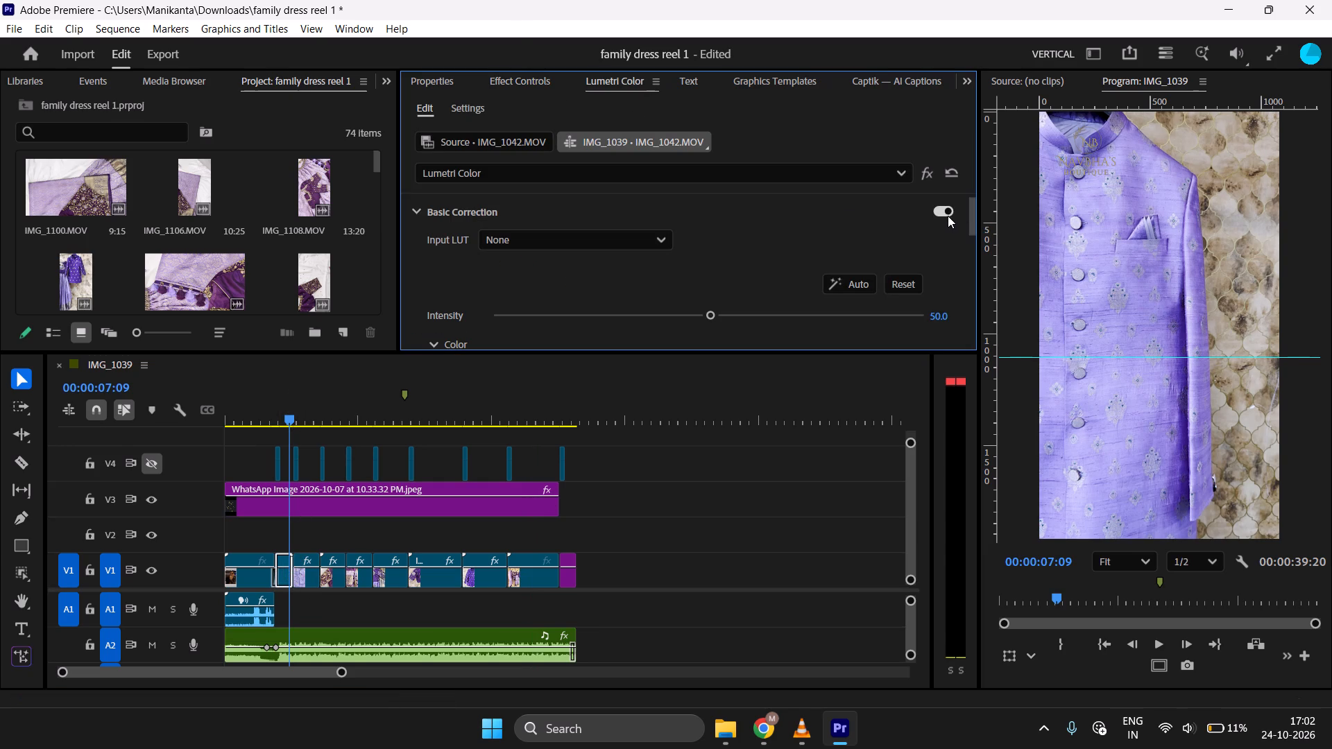
left_click(945, 216)
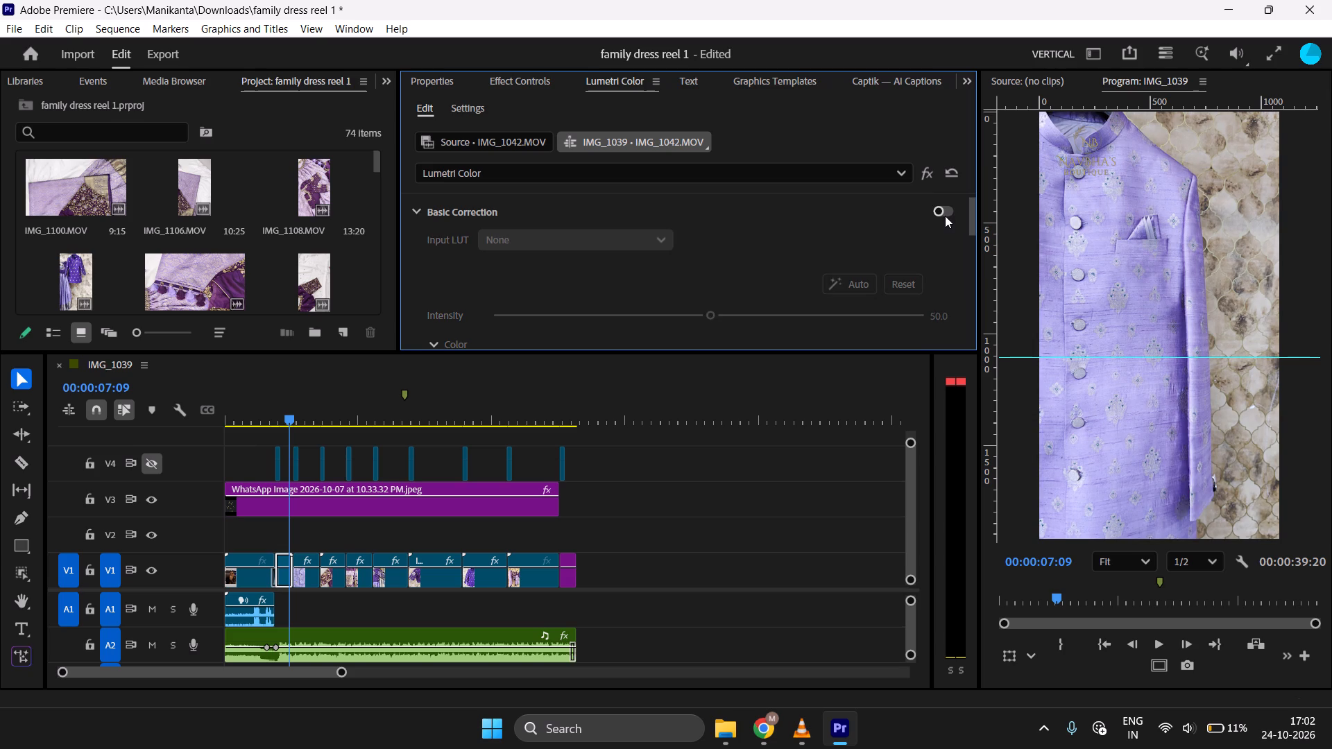
left_click(945, 216)
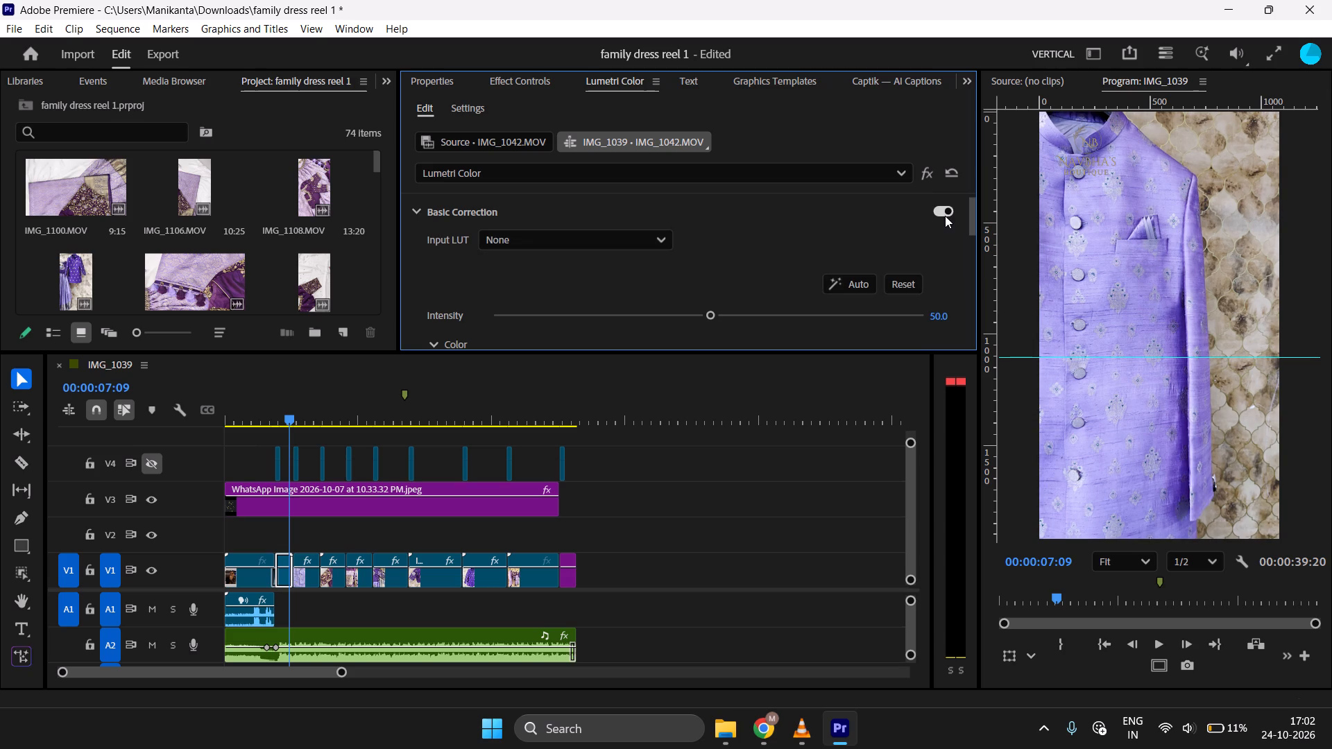
left_click(665, 310)
left_click(624, 307)
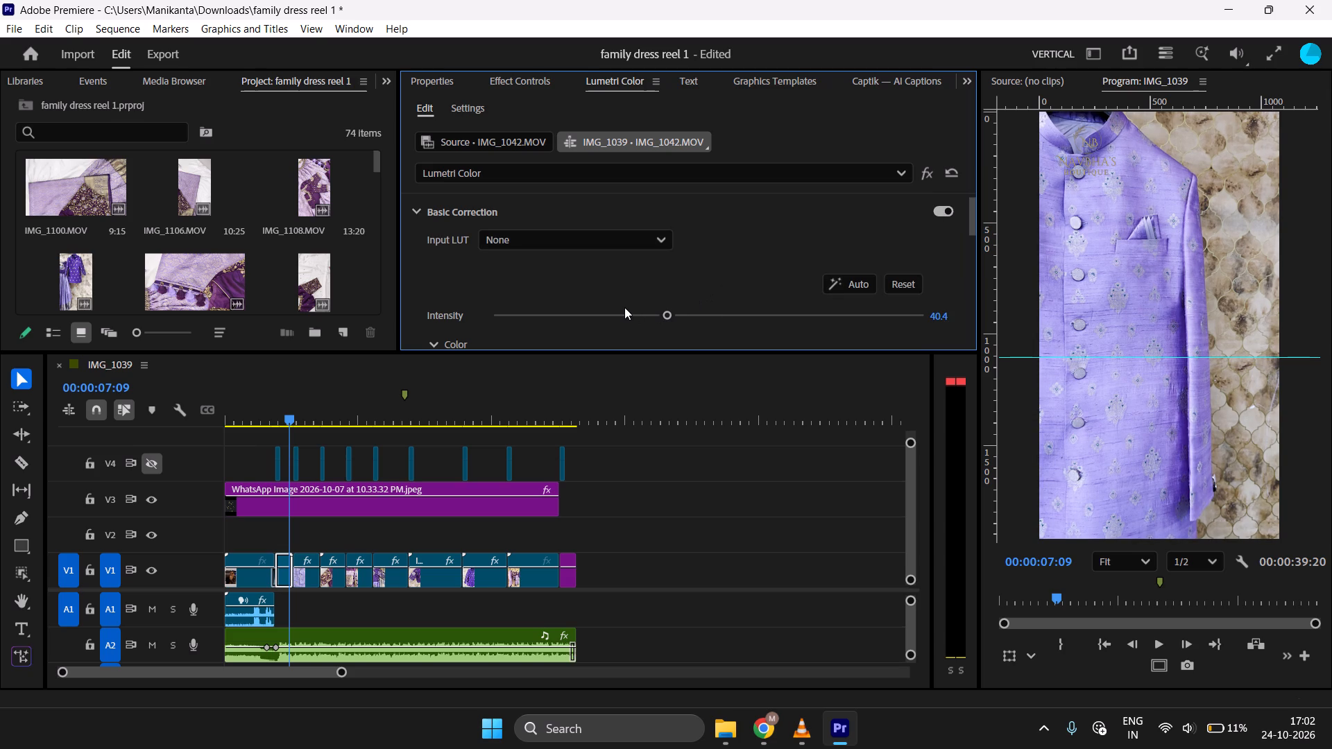
left_click(615, 311)
type("30")
left_click(945, 315)
type("30")
key("Return")
scroll(945, 315, "right", 1)
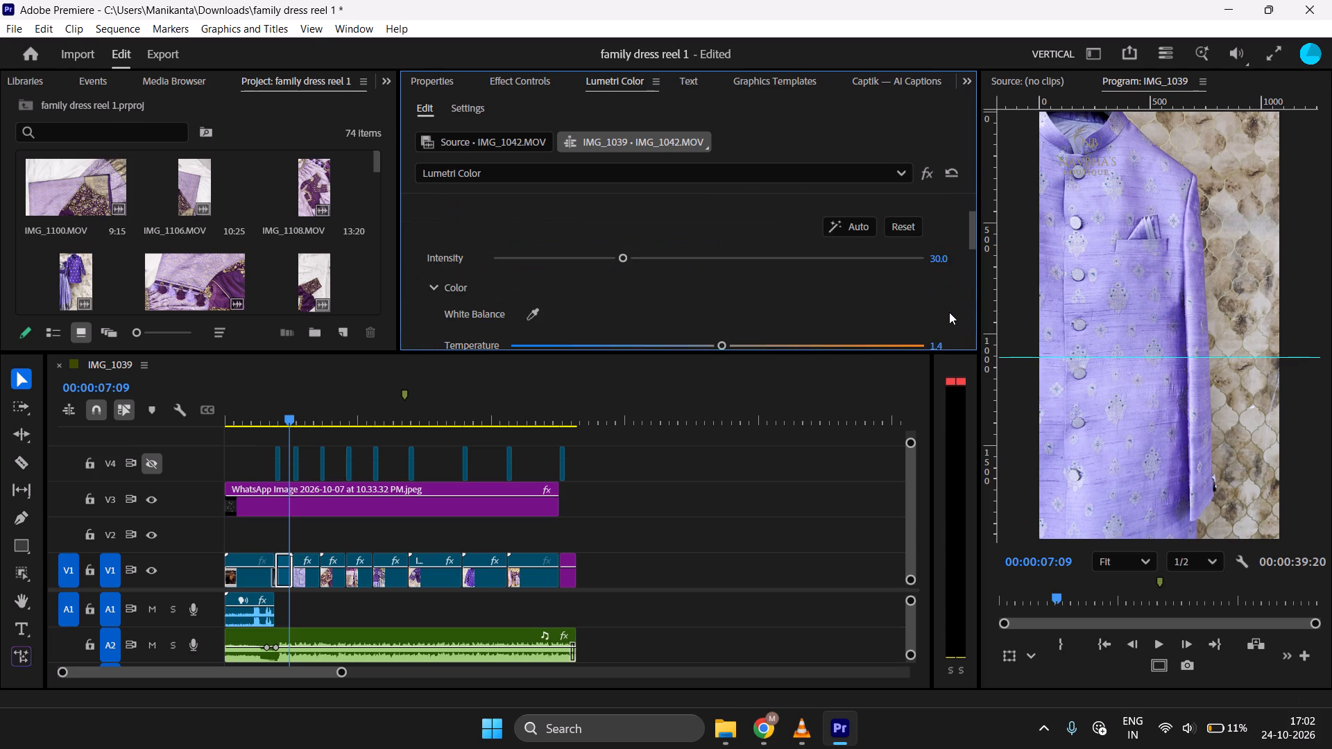
Set the Lumetri Color Basic Correction intensity of the IMG_1039 clip on V1 to 30.
left_click(313, 571)
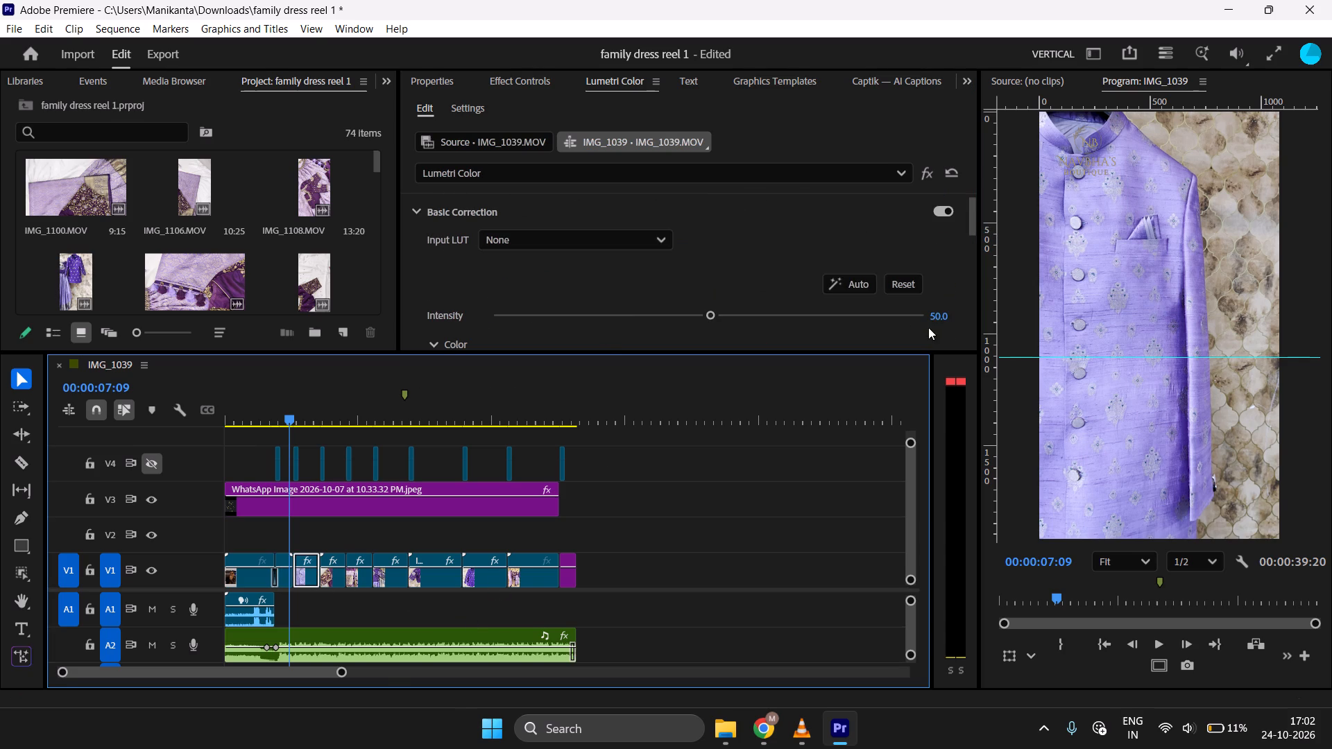
left_click(941, 313)
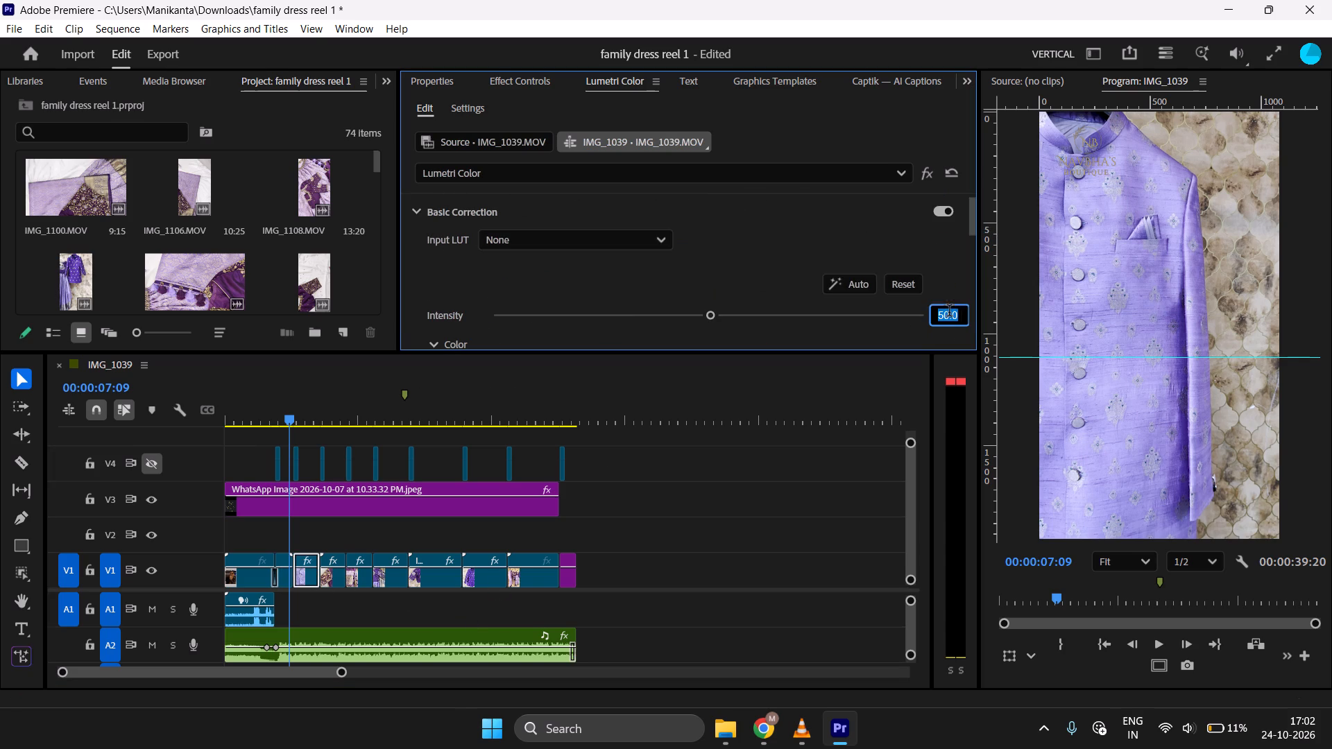
type("30")
key("Return")
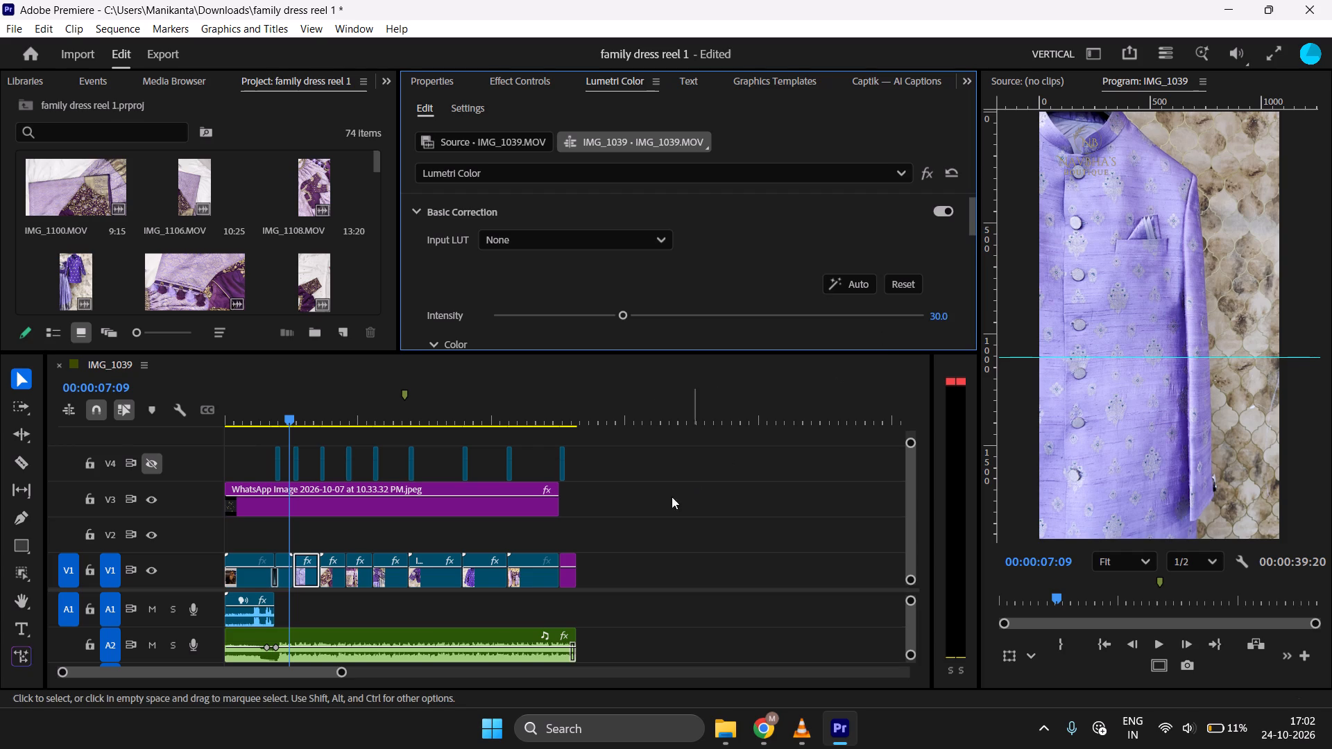
Set the Lumetri Color Basic Correction intensity of the IMG_1063 clip on V1 to 30.
left_click(311, 406)
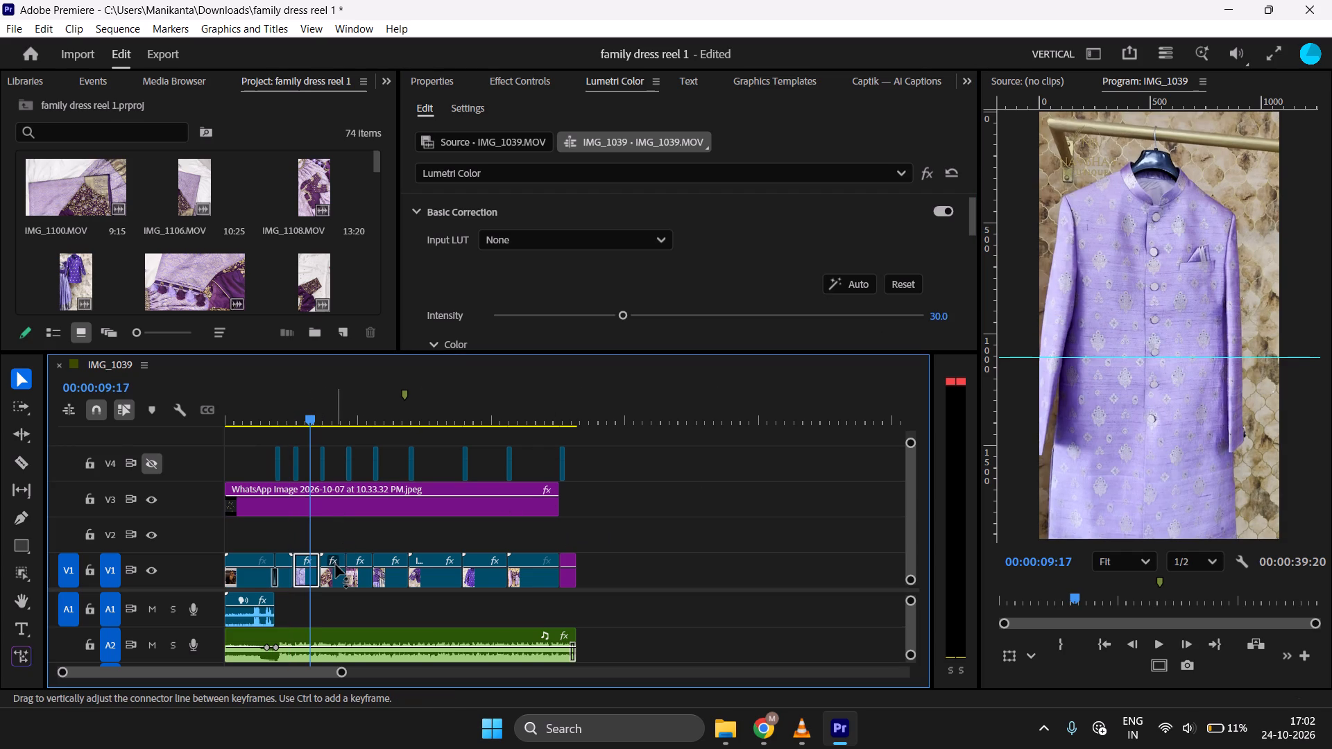
left_click(336, 565)
left_click(334, 390)
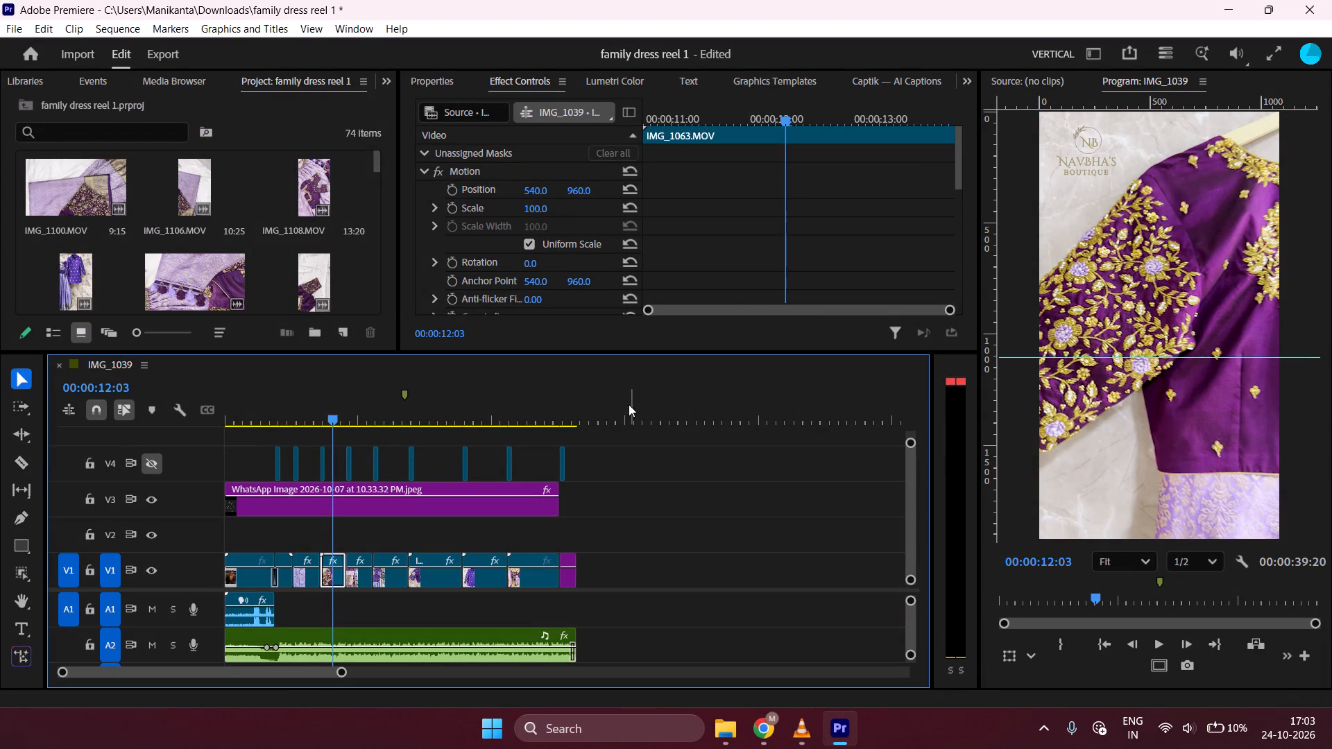
left_click(615, 89)
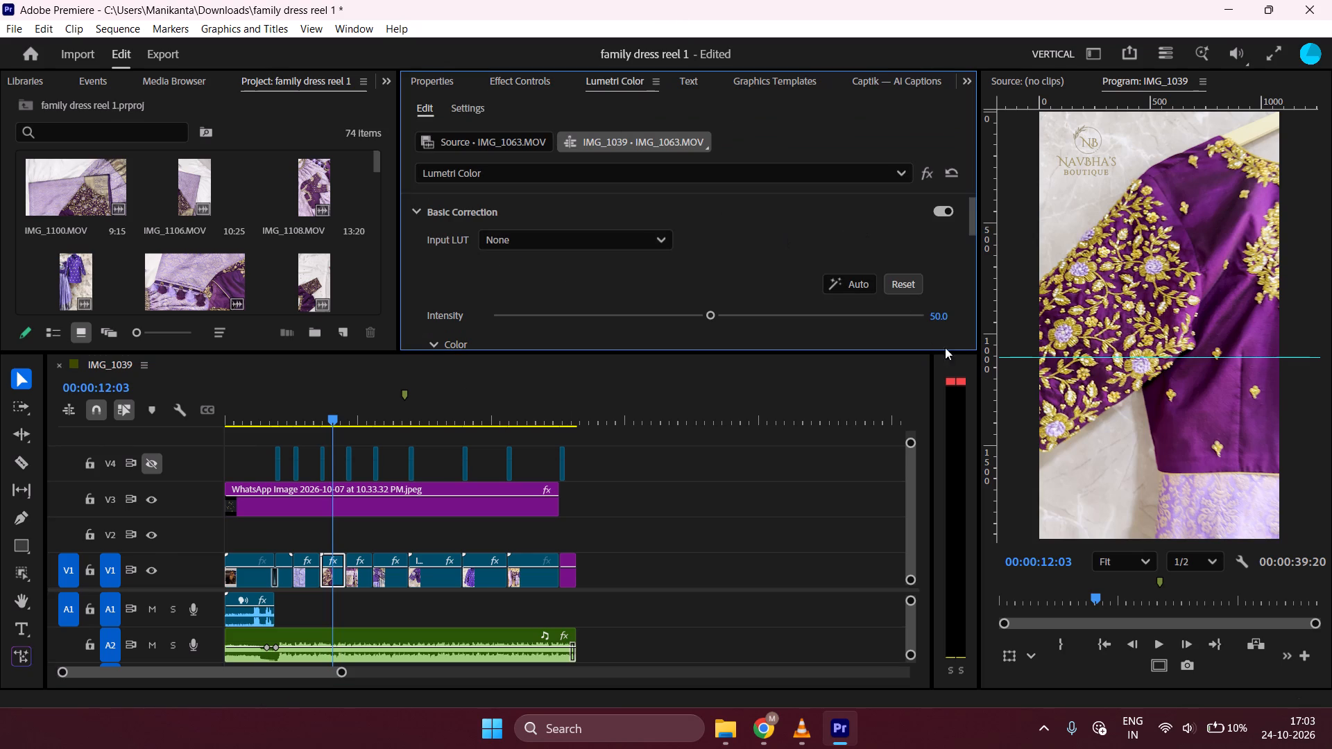
left_click(936, 315)
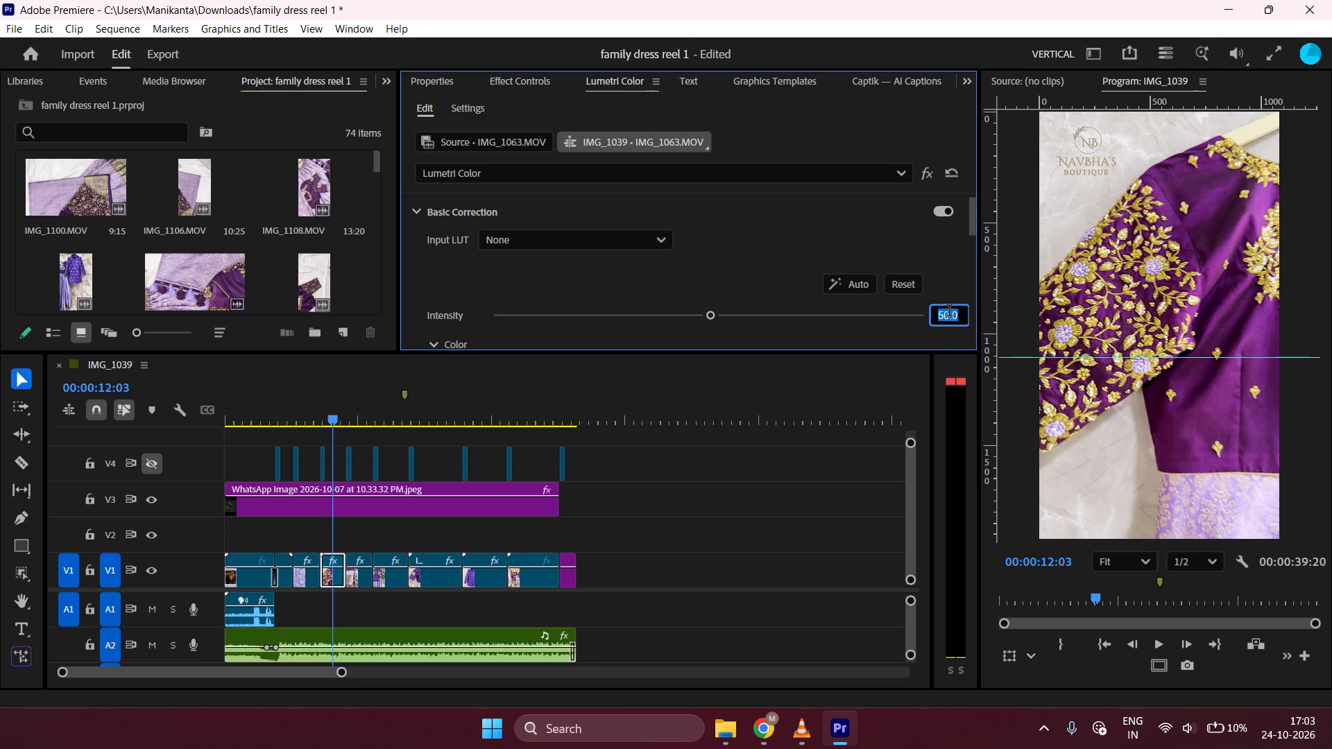
type("30")
key("Return")
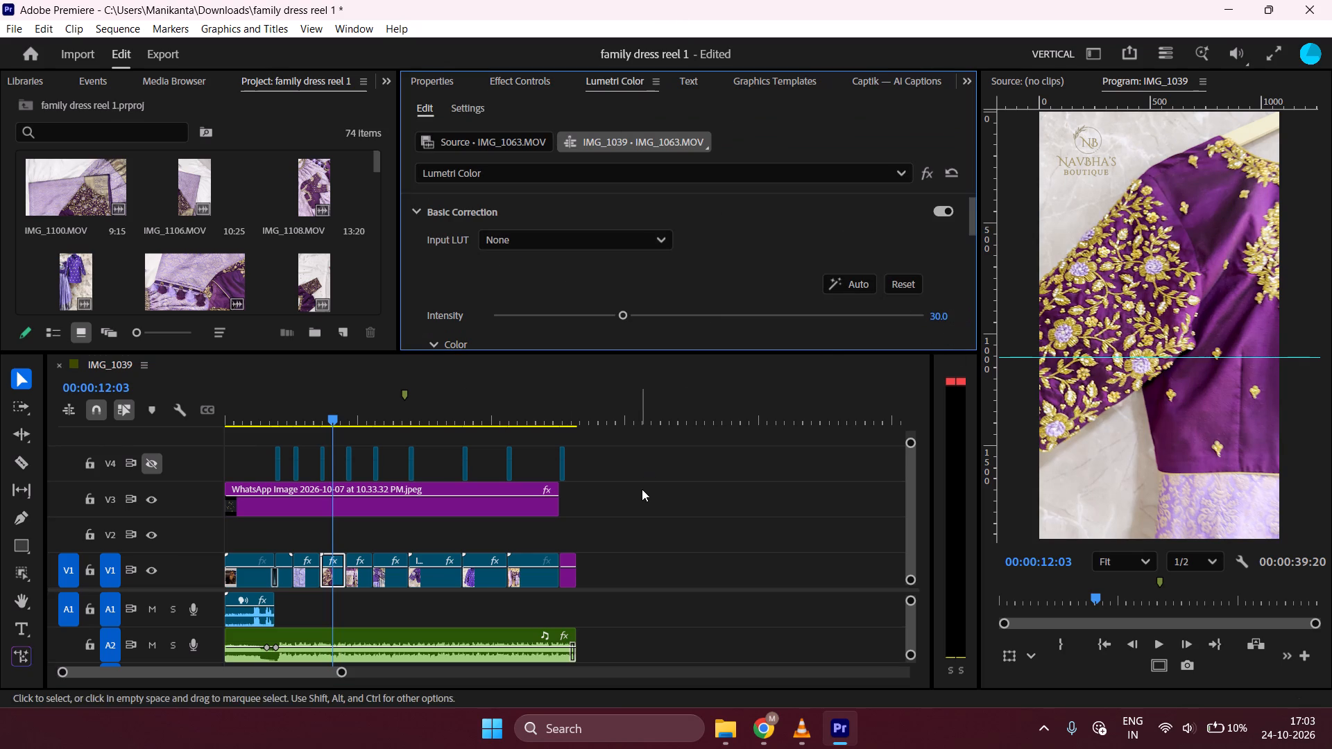
Set the Lumetri Color Basic Correction intensity of the IMG_1065 clip on V1 to 30.
left_click(368, 405)
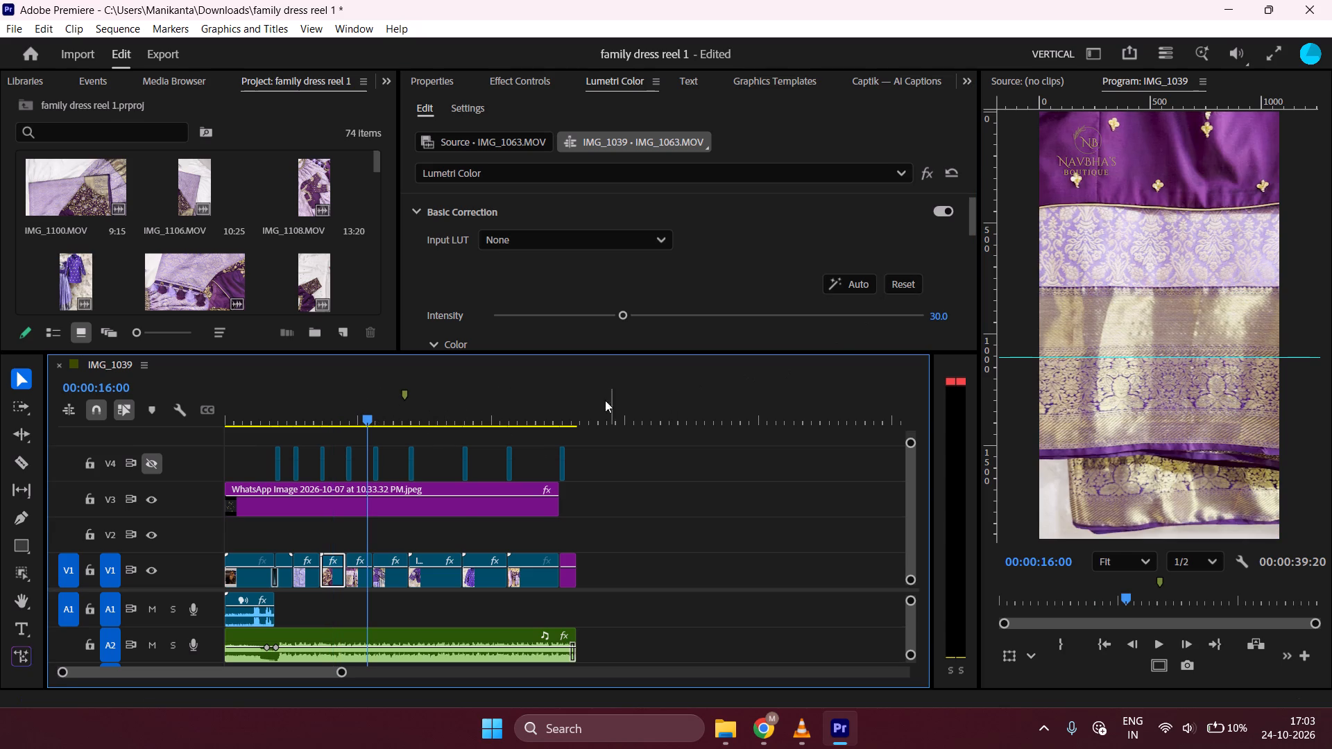
left_click(360, 579)
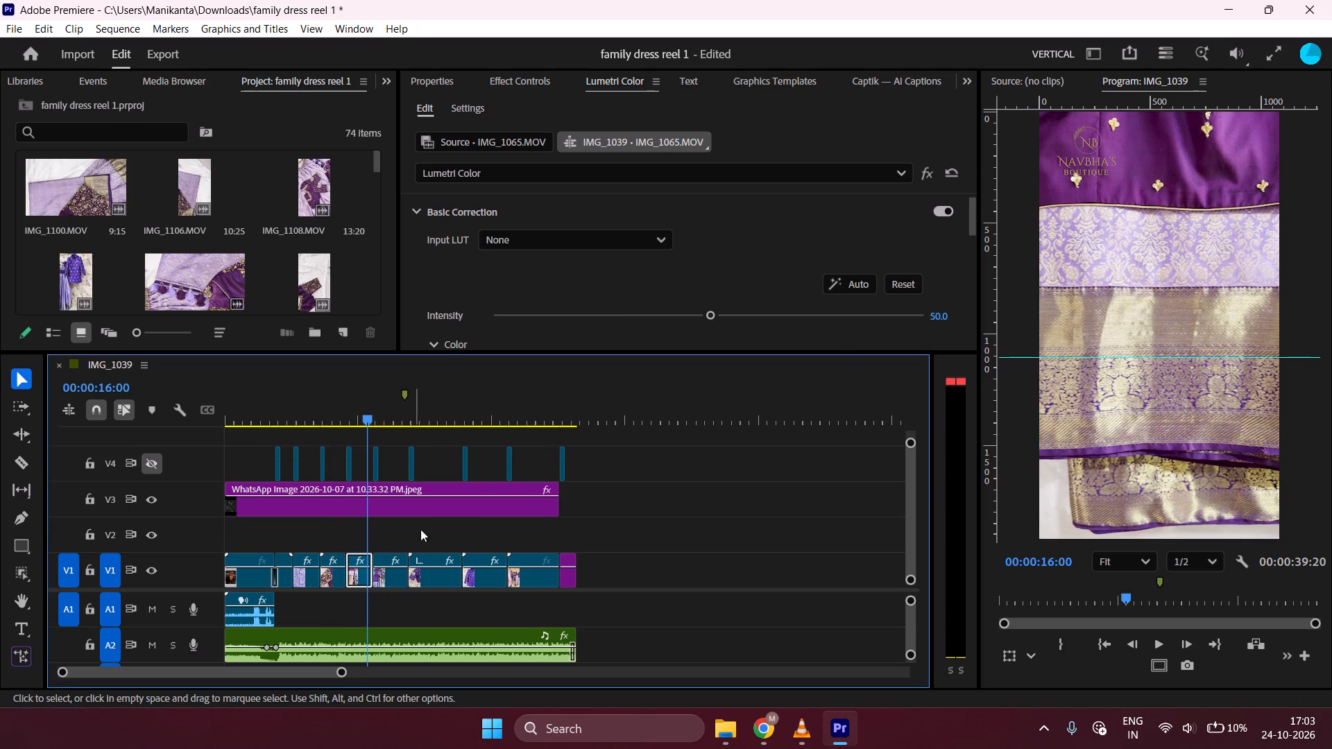
left_click(938, 312)
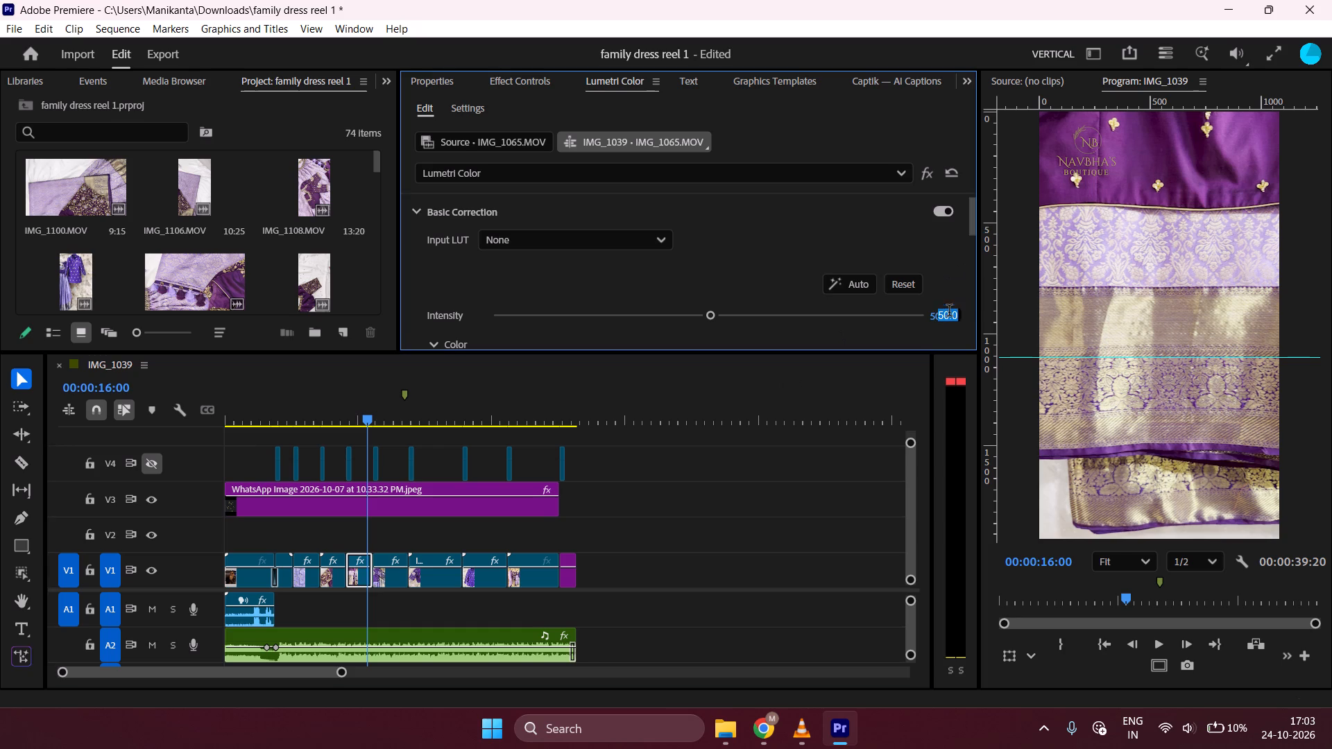
type("30")
key("Return")
Set the Lumetri Color Basic Correction intensity of the IMG_1068 clip on V1 to 30.
left_click(399, 413)
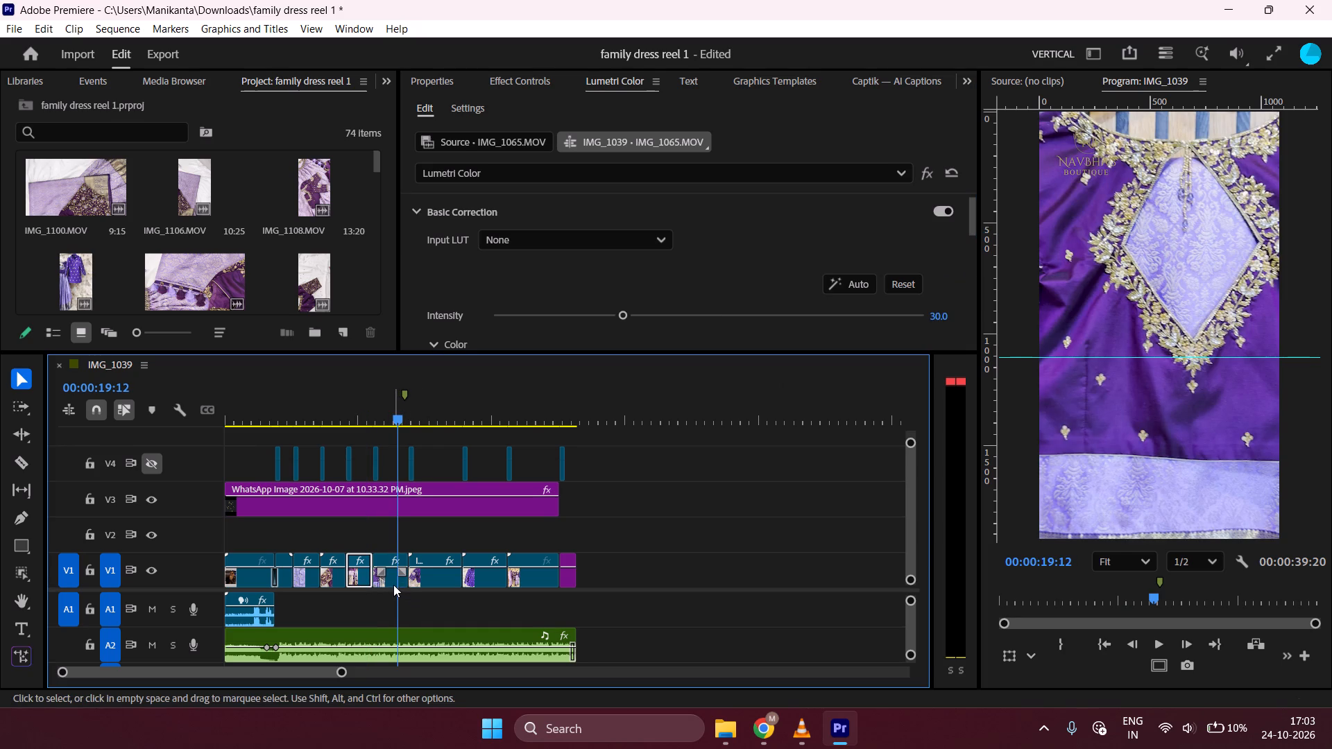
left_click(393, 585)
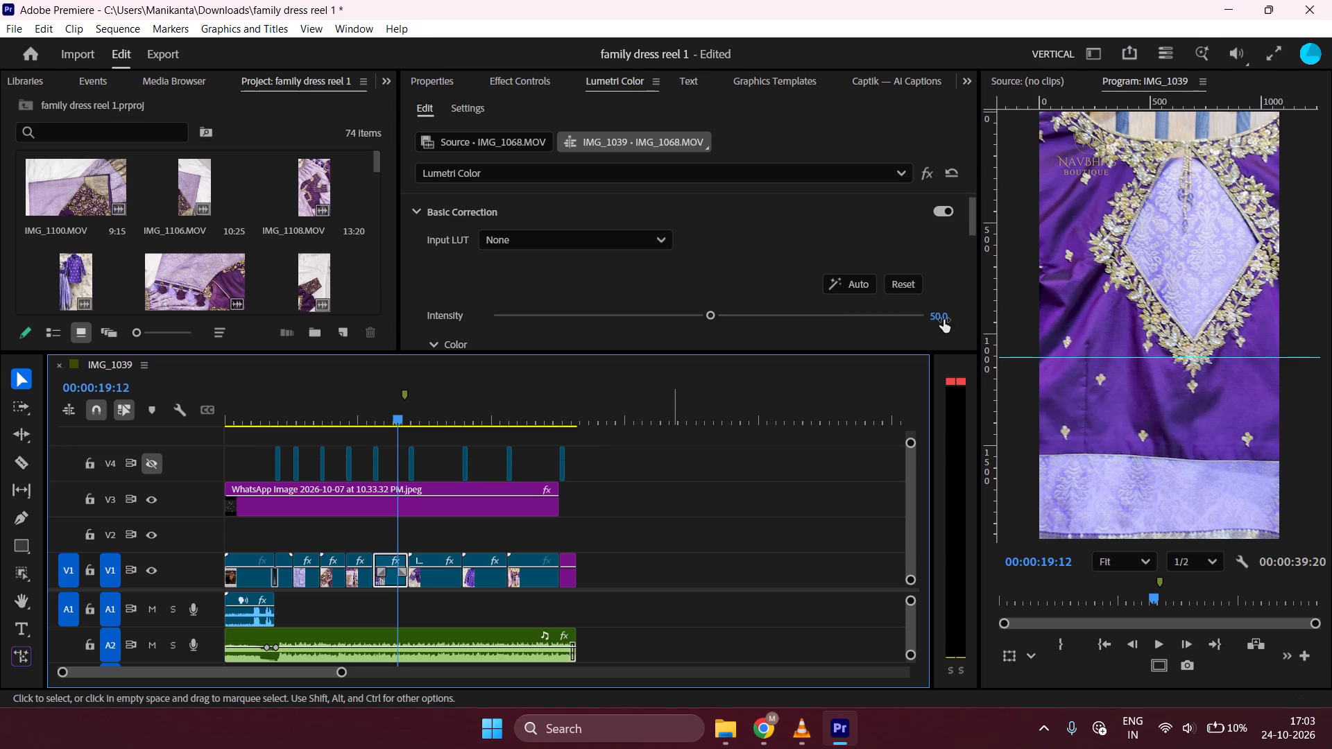
left_click(943, 318)
type("30")
key("Return")
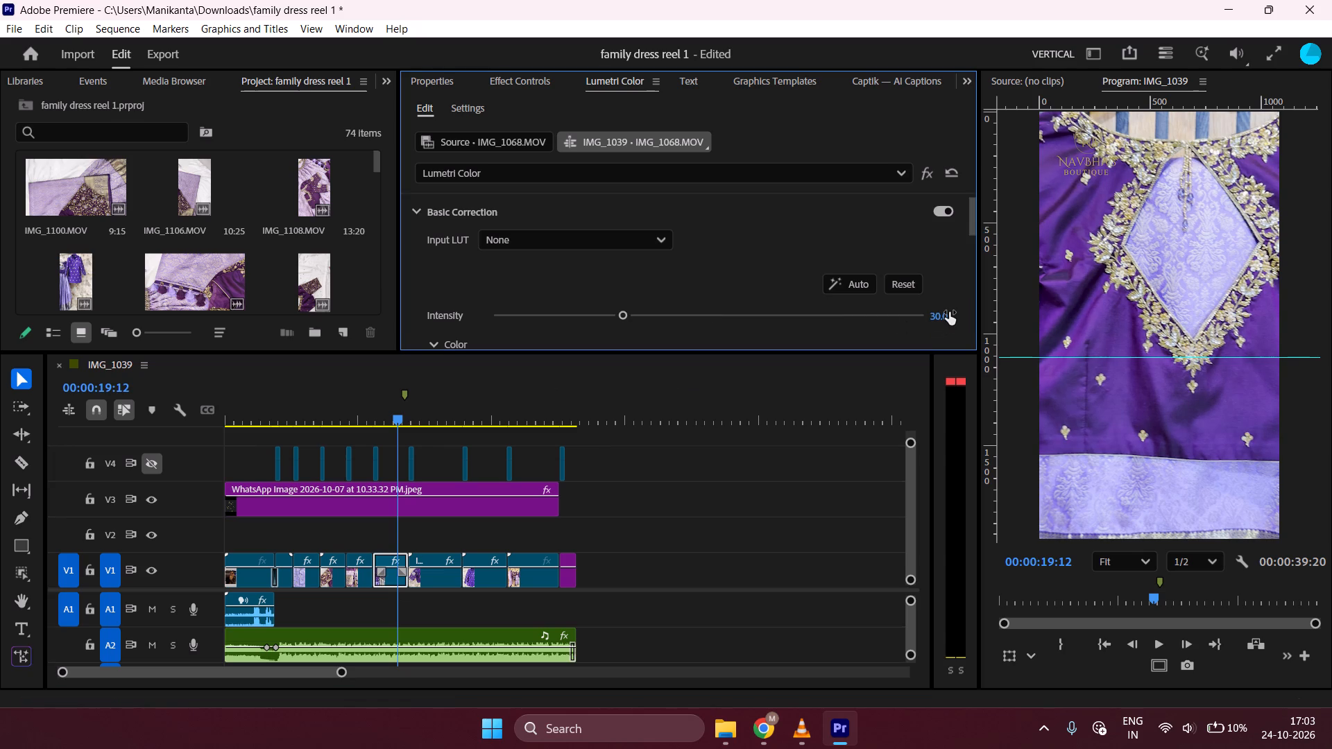
Set the Lumetri Color Basic Correction intensity of the IMG_1049 clip on V1 to 30.
left_click(447, 400)
left_click(430, 570)
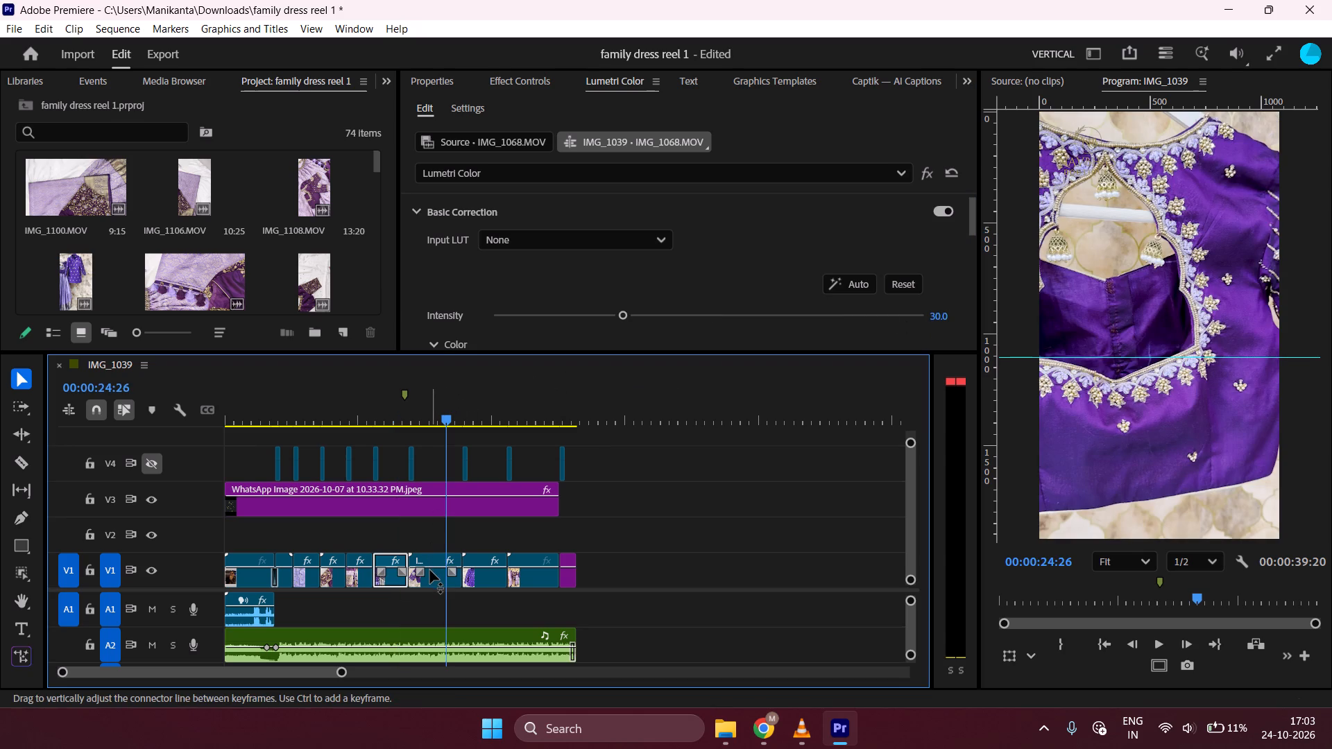
left_click(935, 316)
type("30")
key("Return")
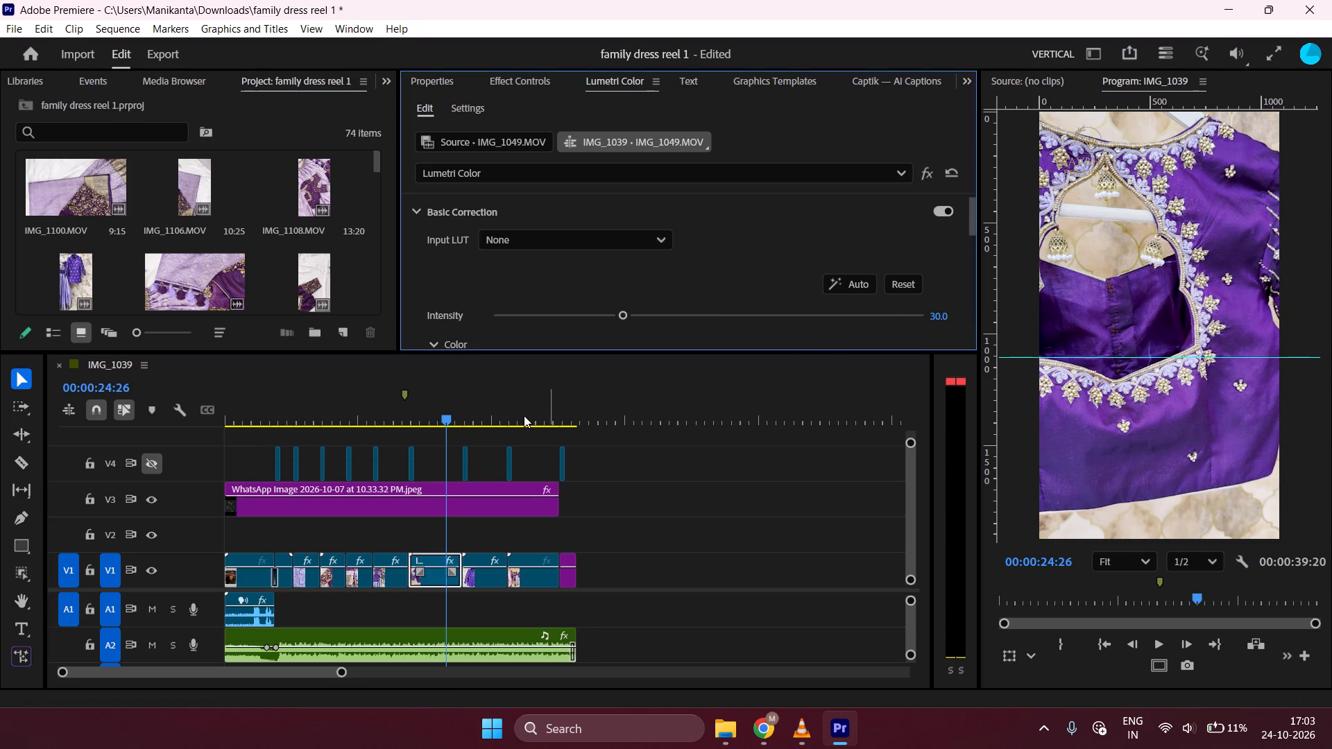
Set the Lumetri Color Basic Correction intensity of the IMG_1046 clip on V1 to 30.
left_click(490, 410)
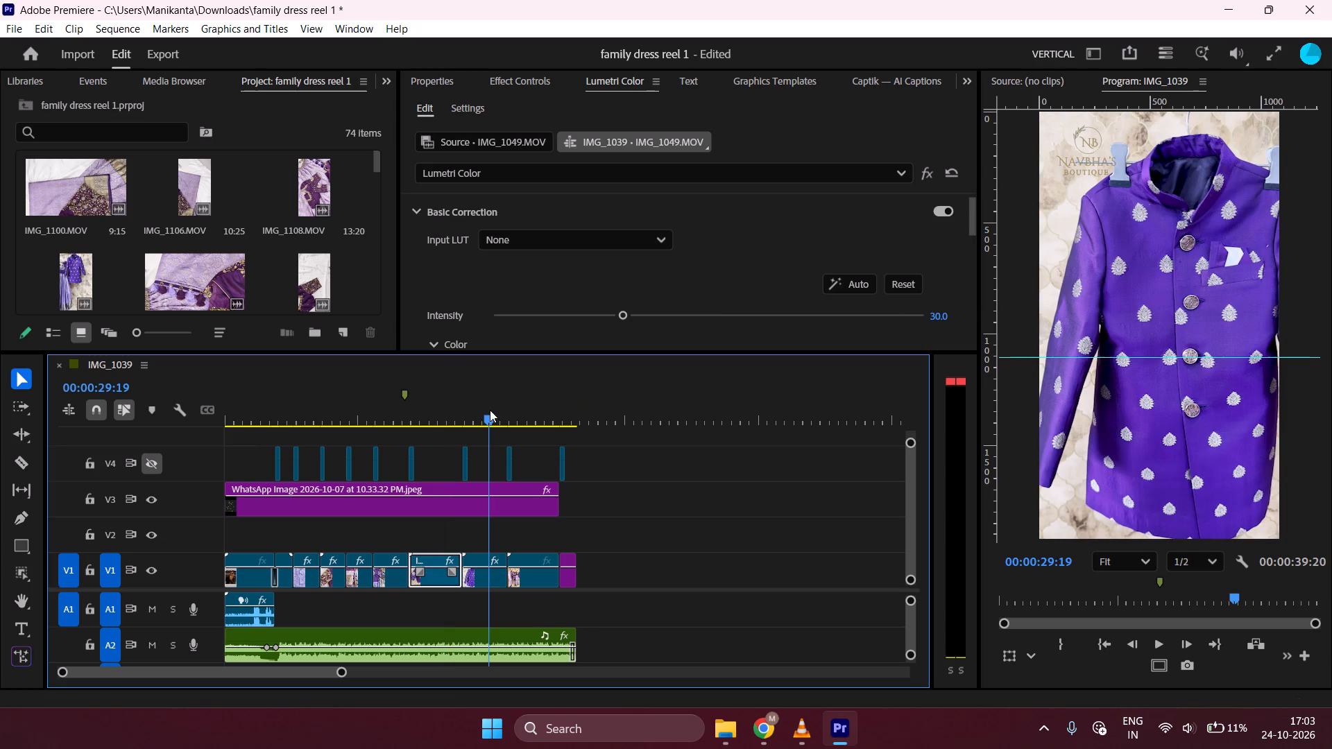
left_click(480, 564)
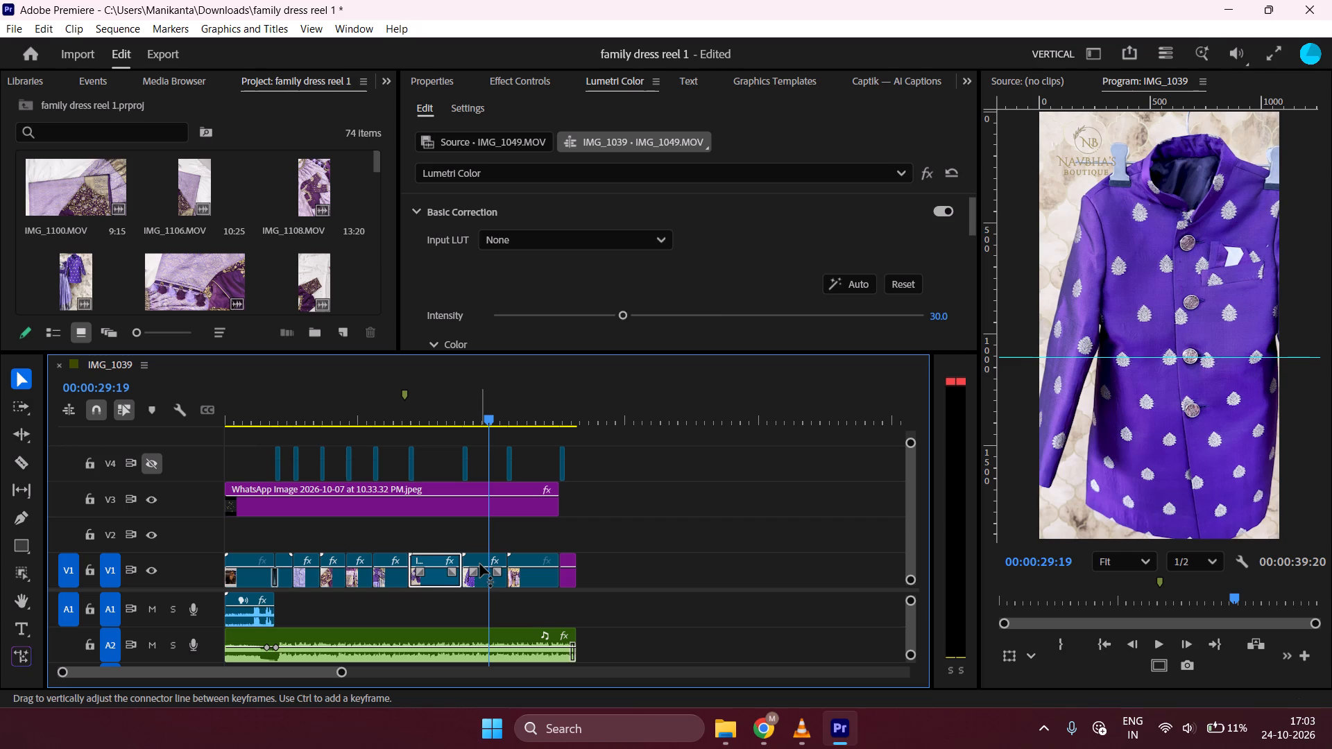
left_click(943, 318)
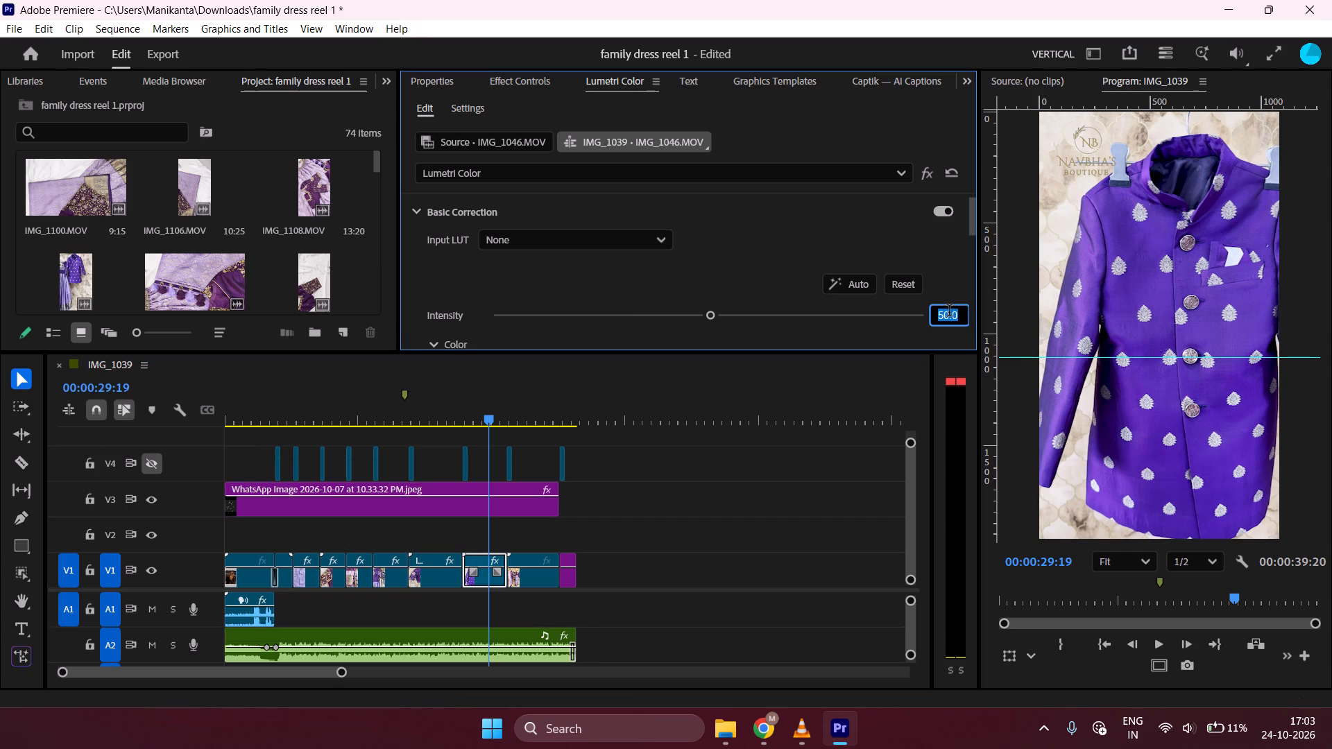
type("30")
key("Return")
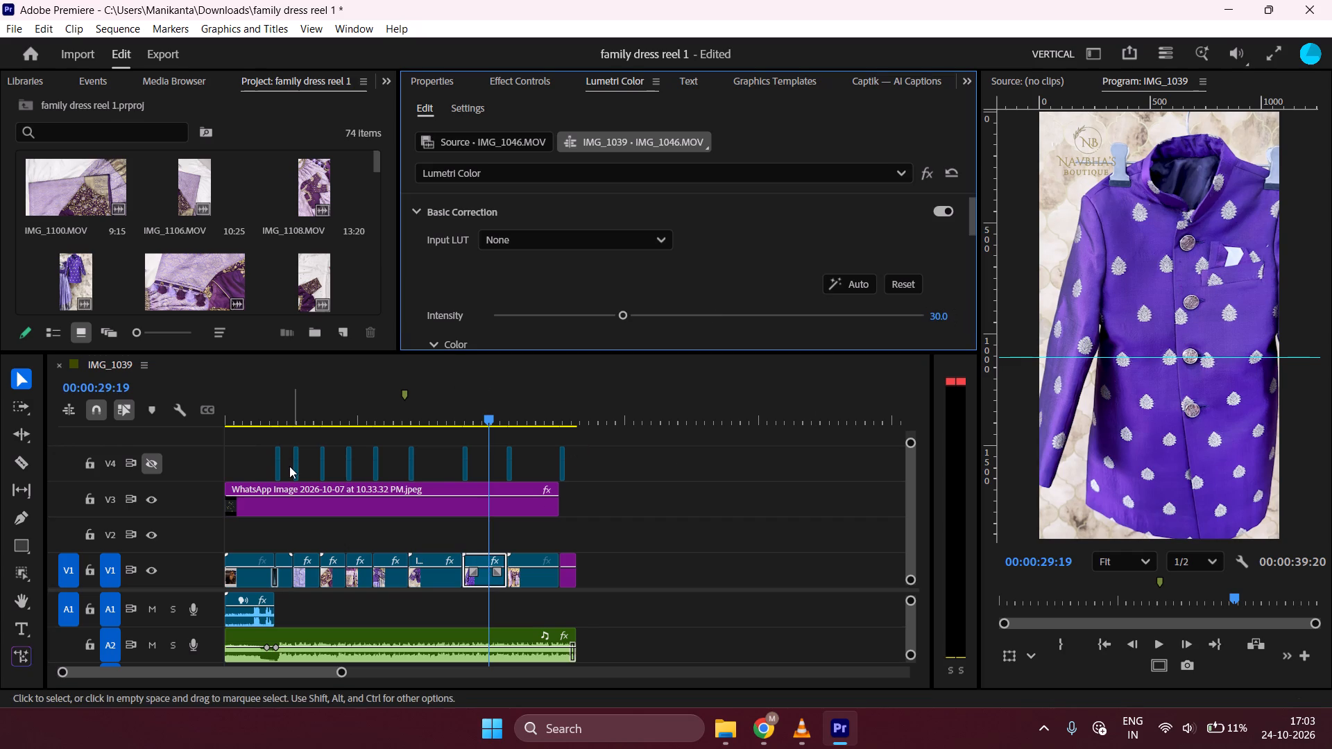
Check the Lumetri Color settings of the IMG_1077 clip, the last footage clip on V1.
left_click(533, 406)
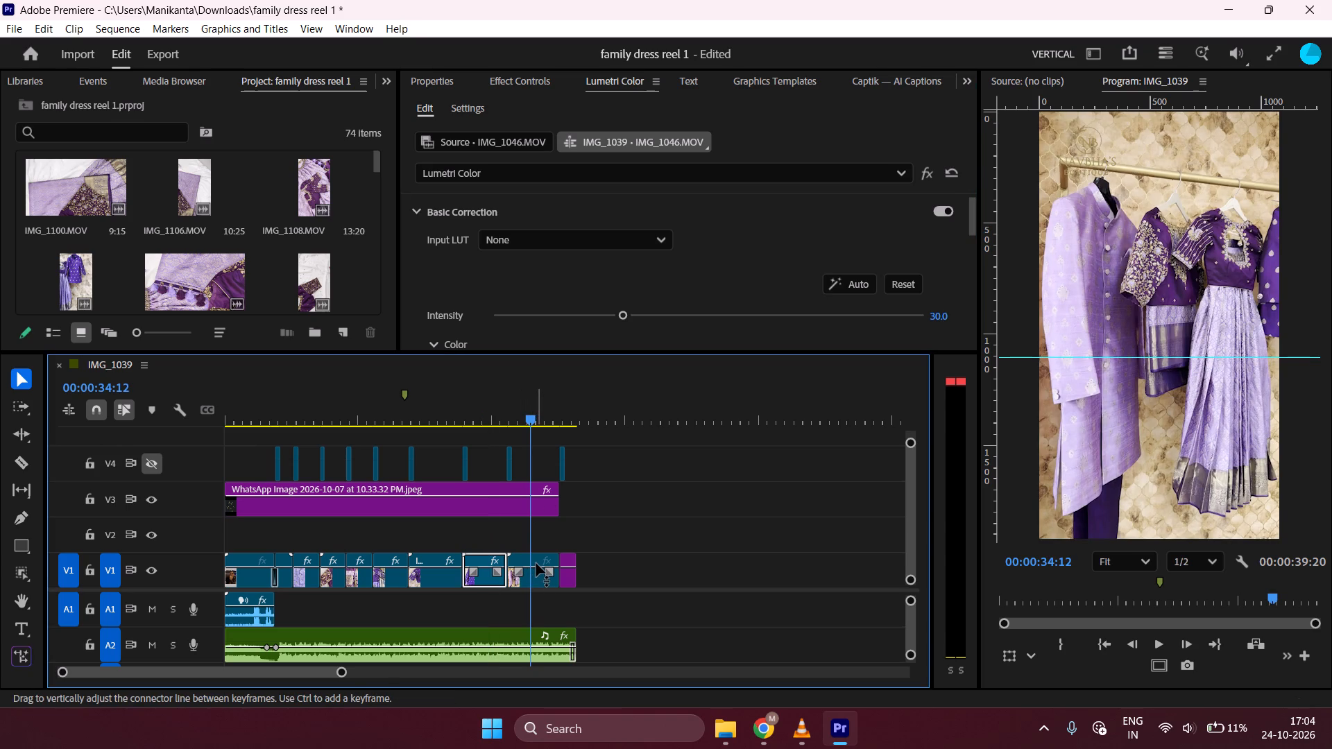
left_click(536, 563)
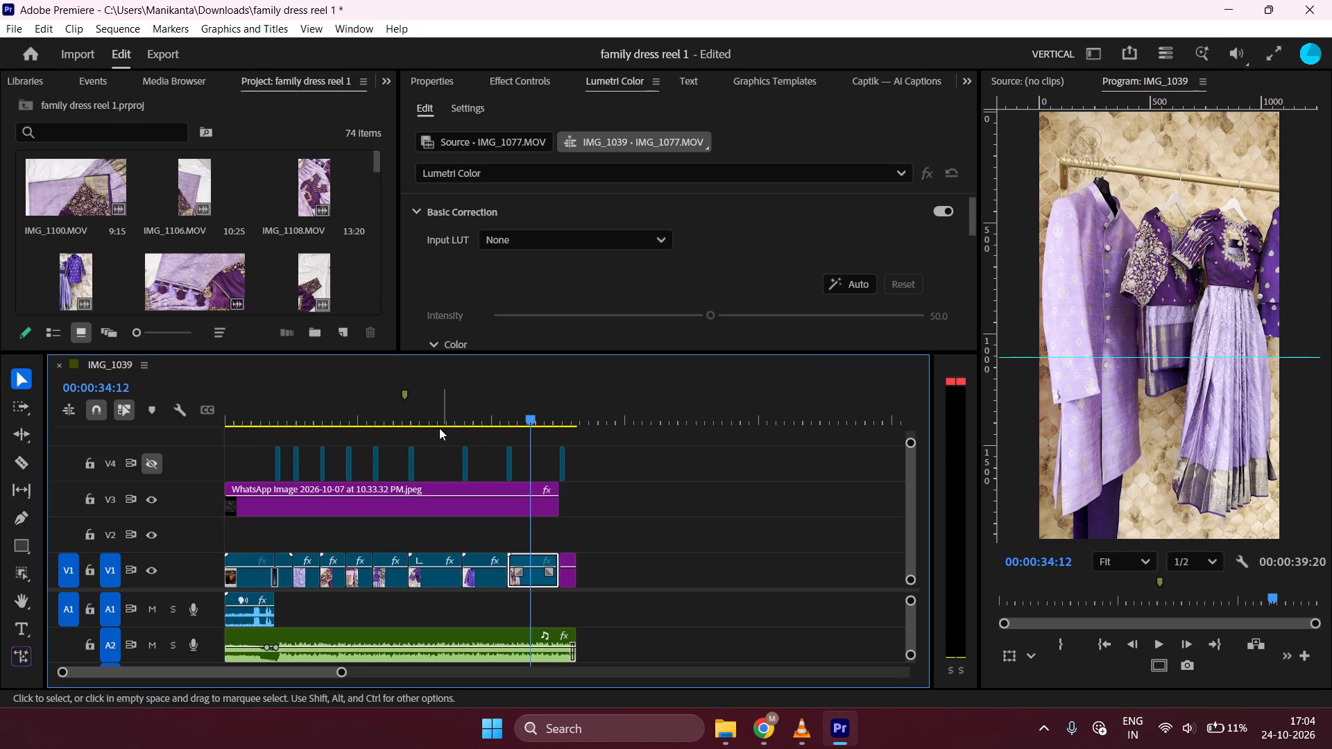
Play back the sequence from near its start to review the colour-corrected clips.
left_click(241, 416)
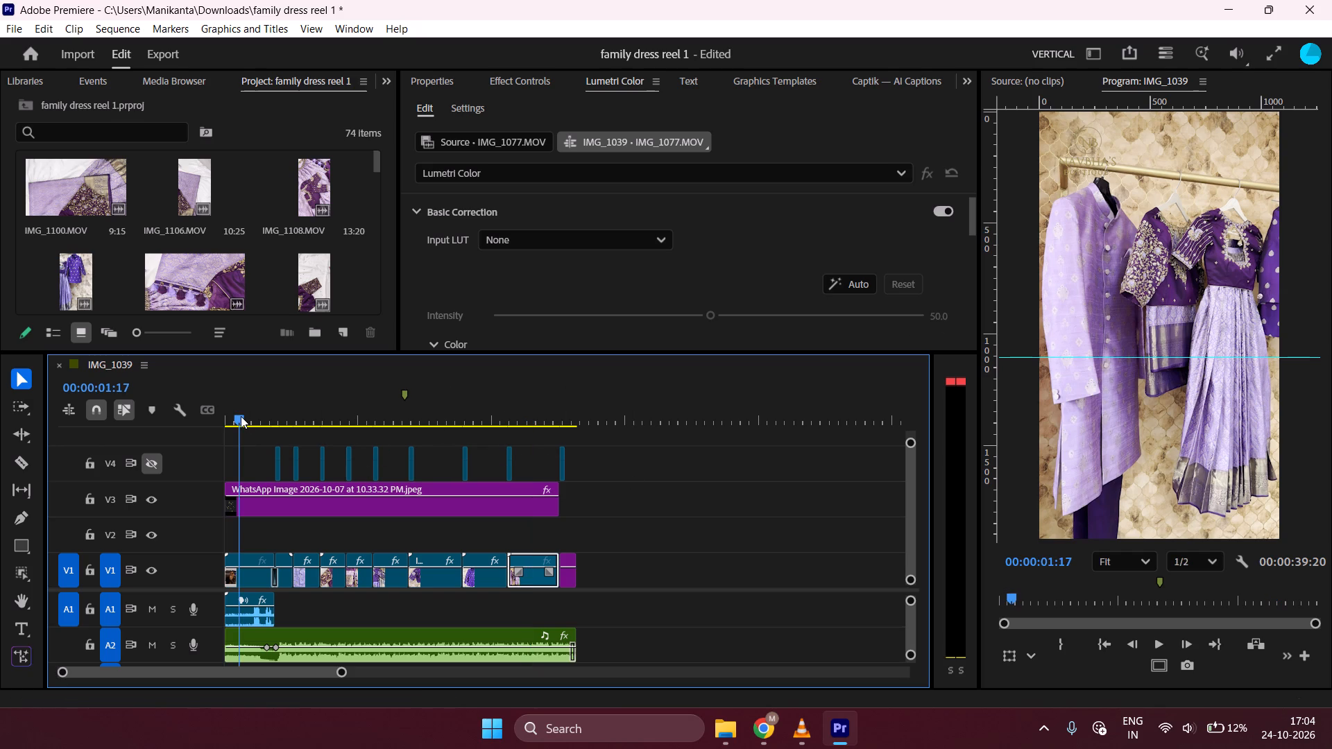
key("space")
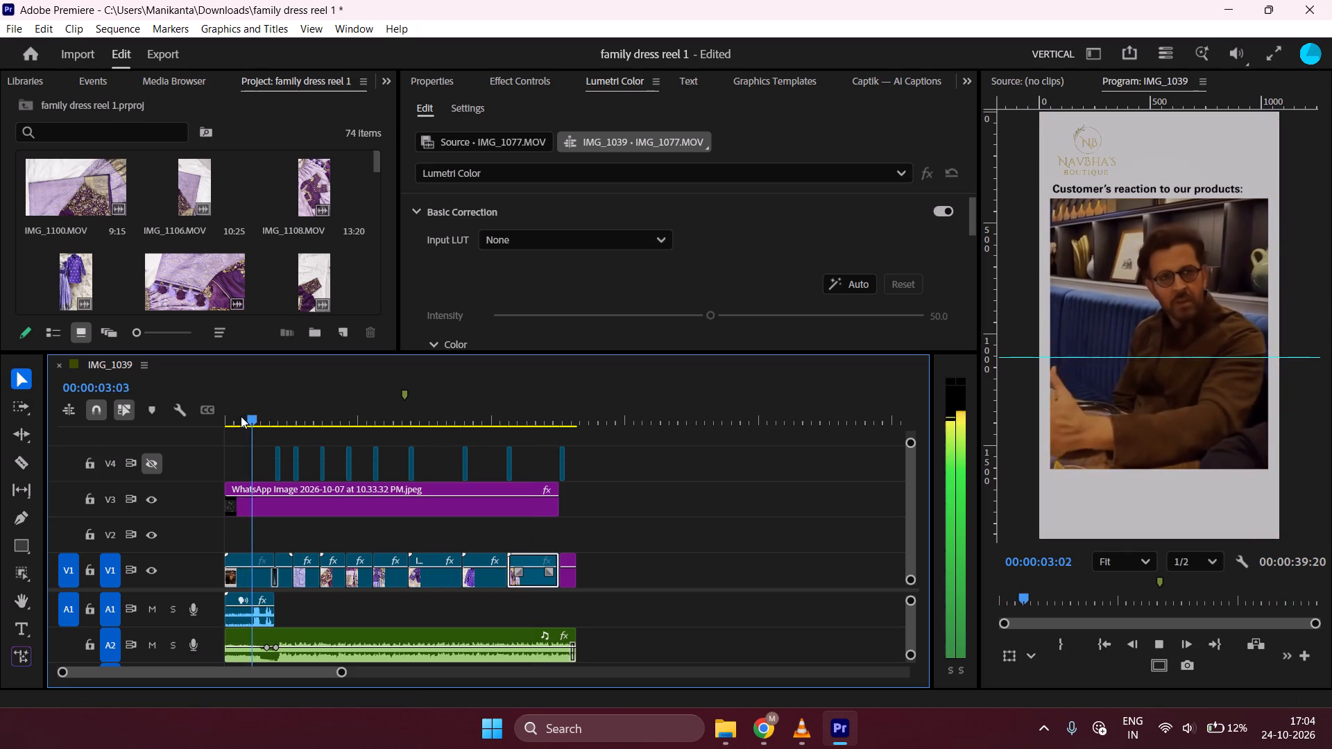
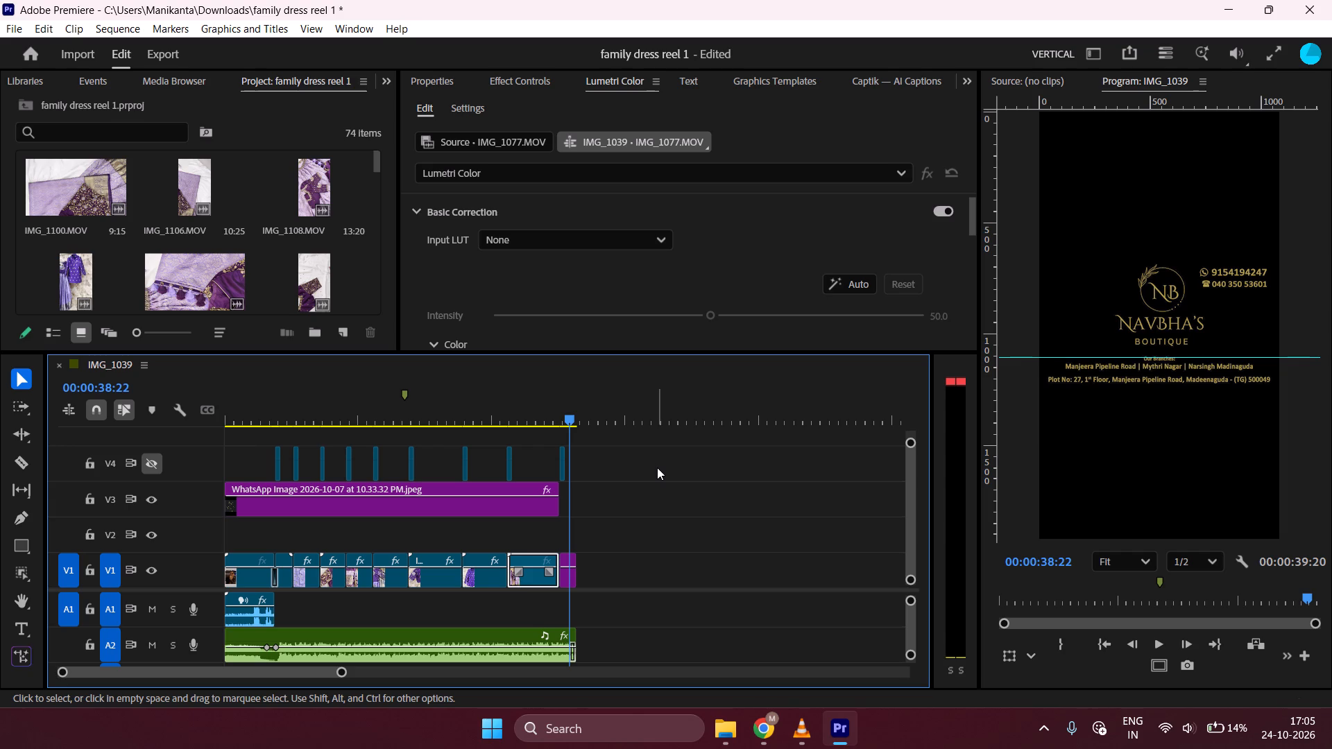
Review frames in the second half of the sequence, mainly the final IMG_1077 clip of the hanging outfits.
left_click(545, 404)
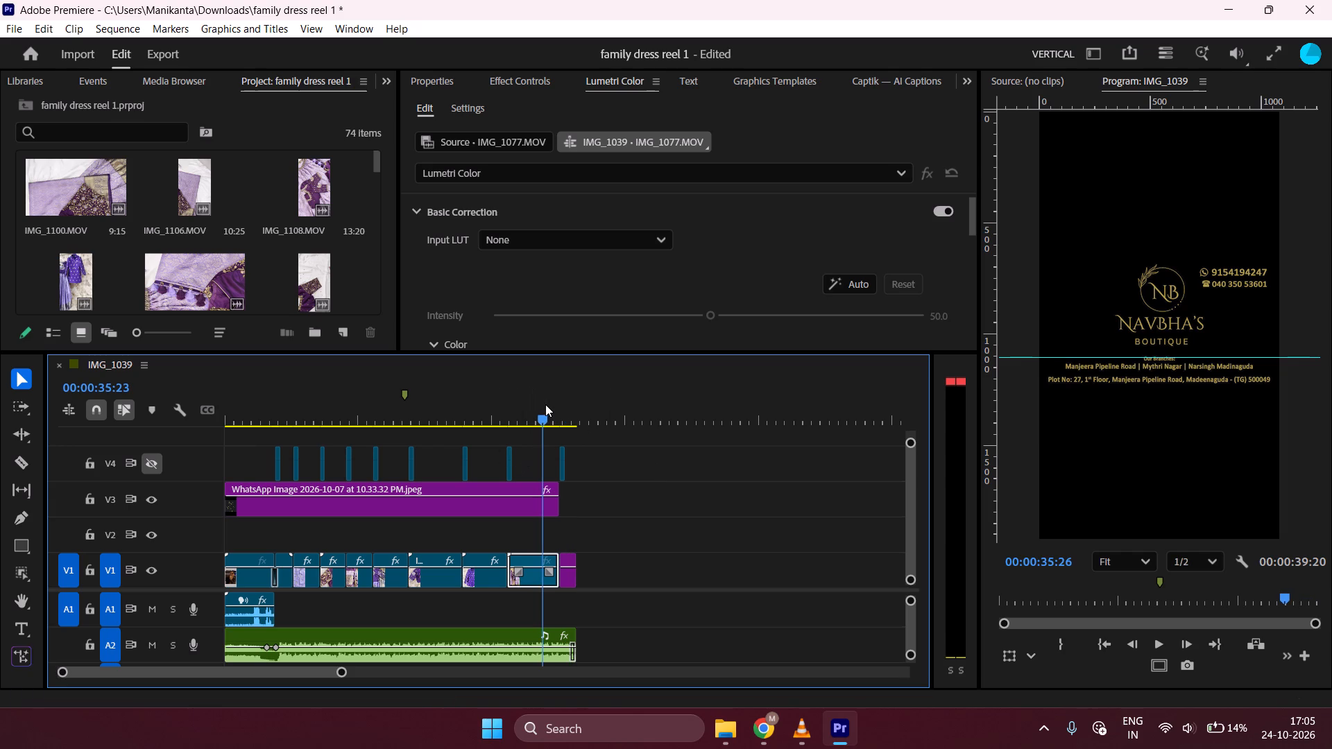
left_click(430, 395)
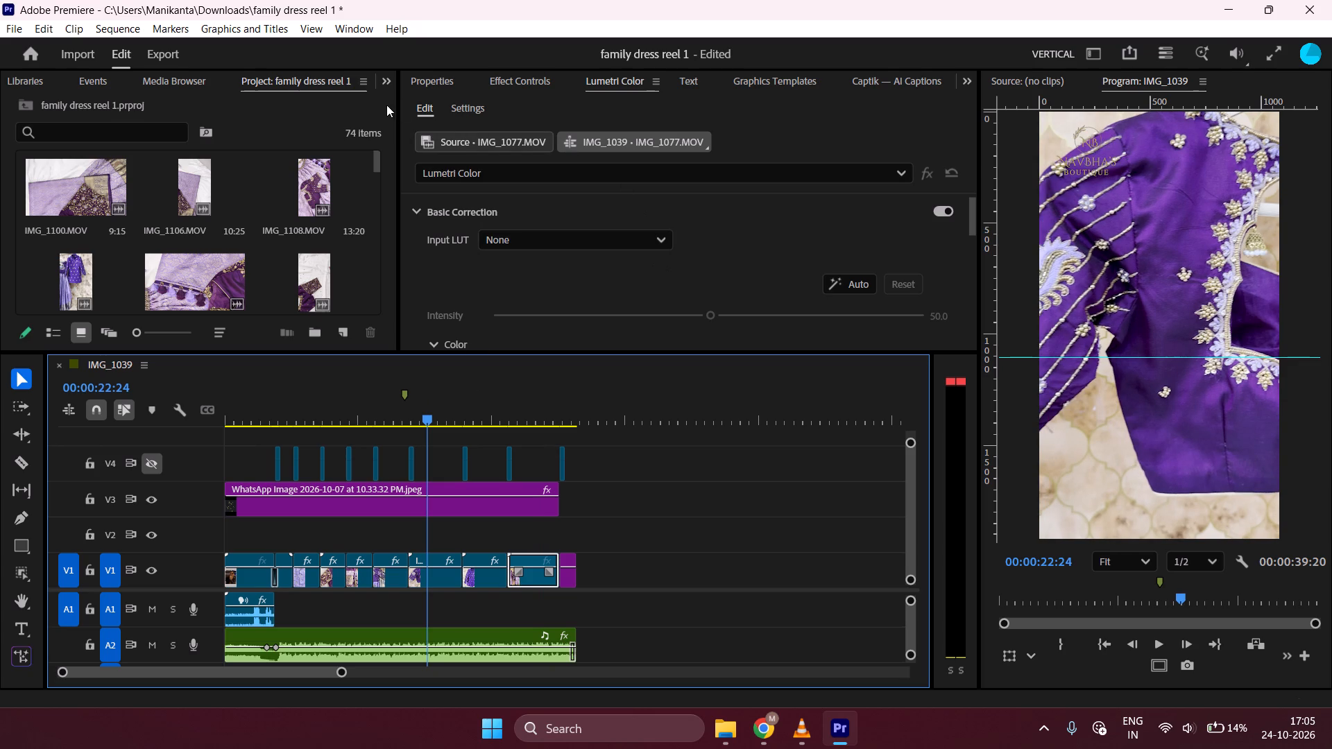
left_click(541, 415)
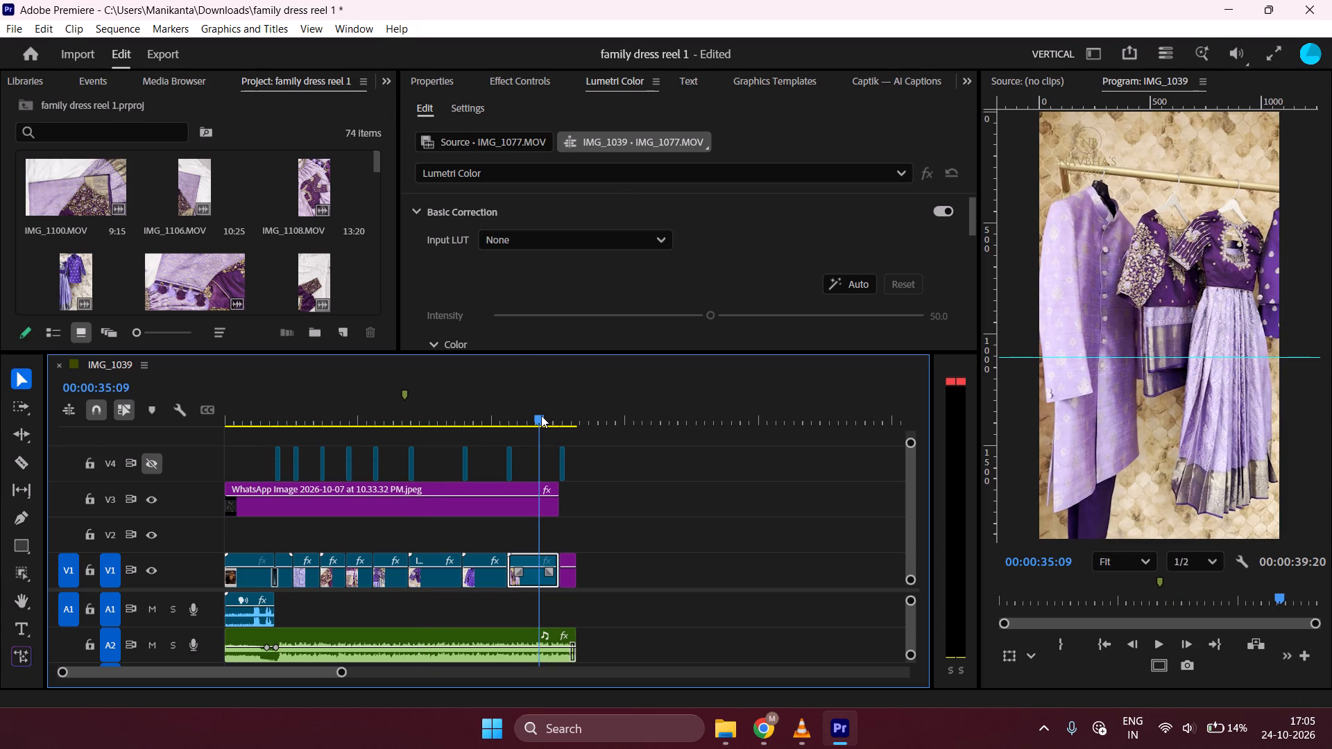
left_click(523, 416)
left_click(523, 416)
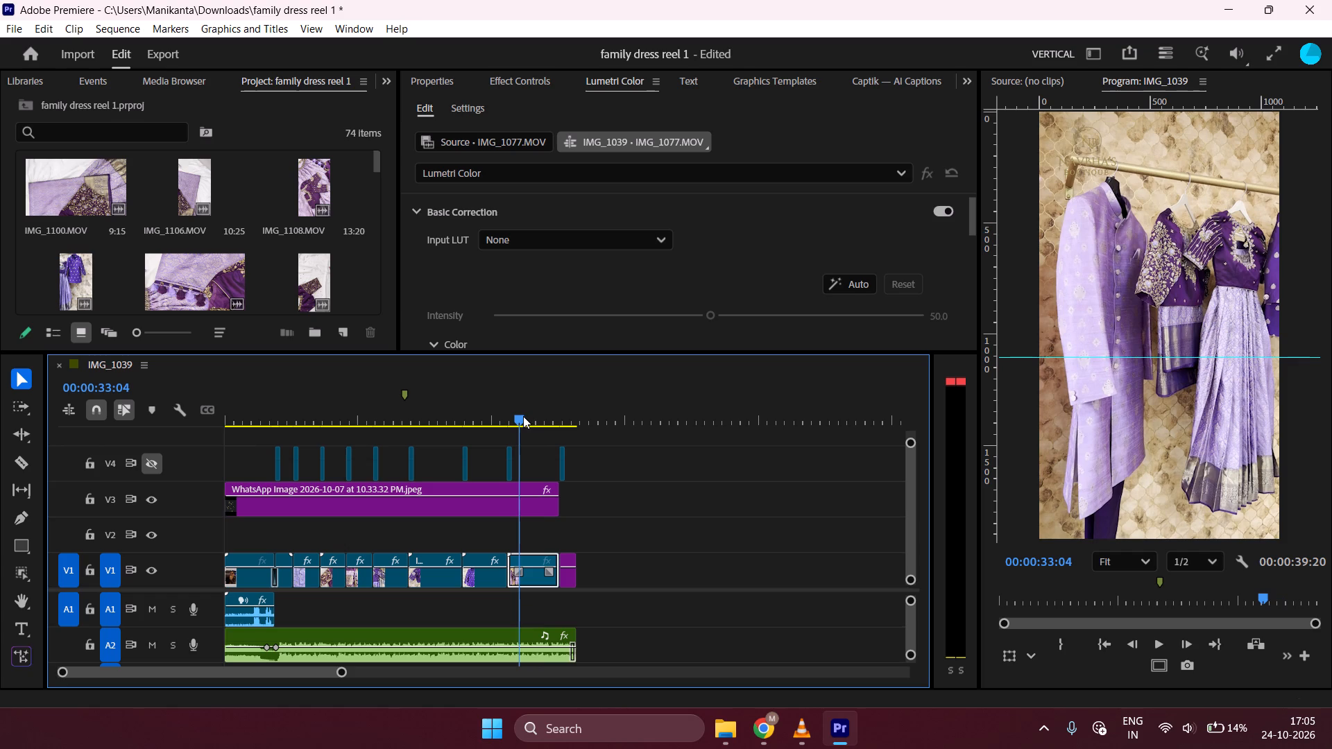
left_click(540, 420)
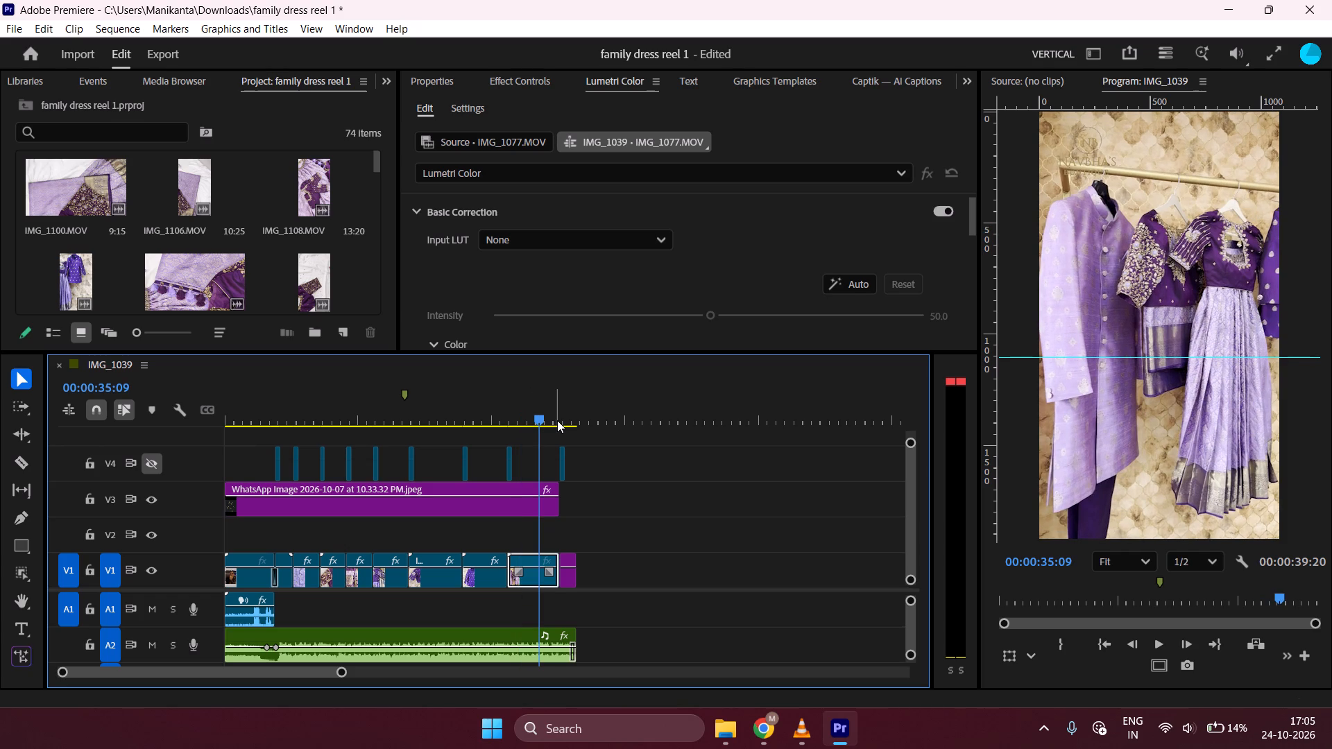
left_click(557, 420)
scroll(557, 420, "down", 1)
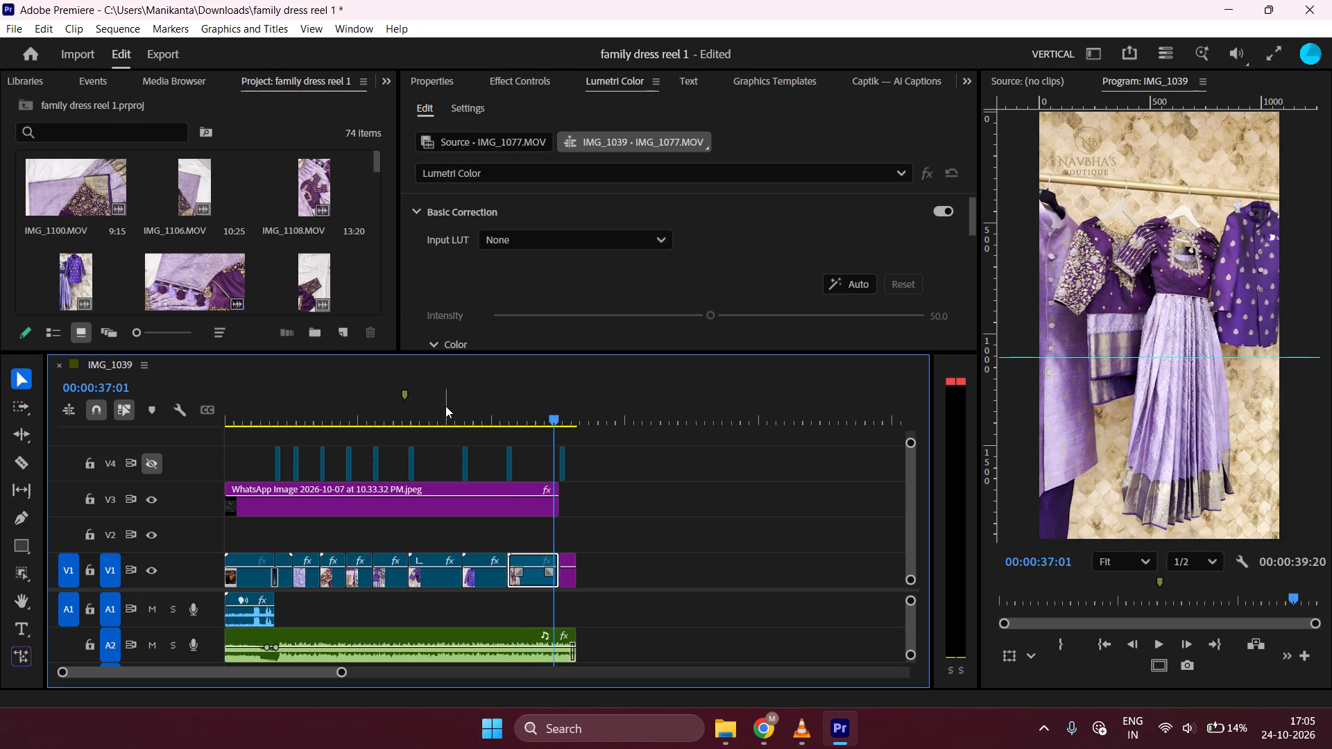
Open the export settings for the IMG_1039 sequence and name the output file "family dress reel 4".
left_click(164, 58)
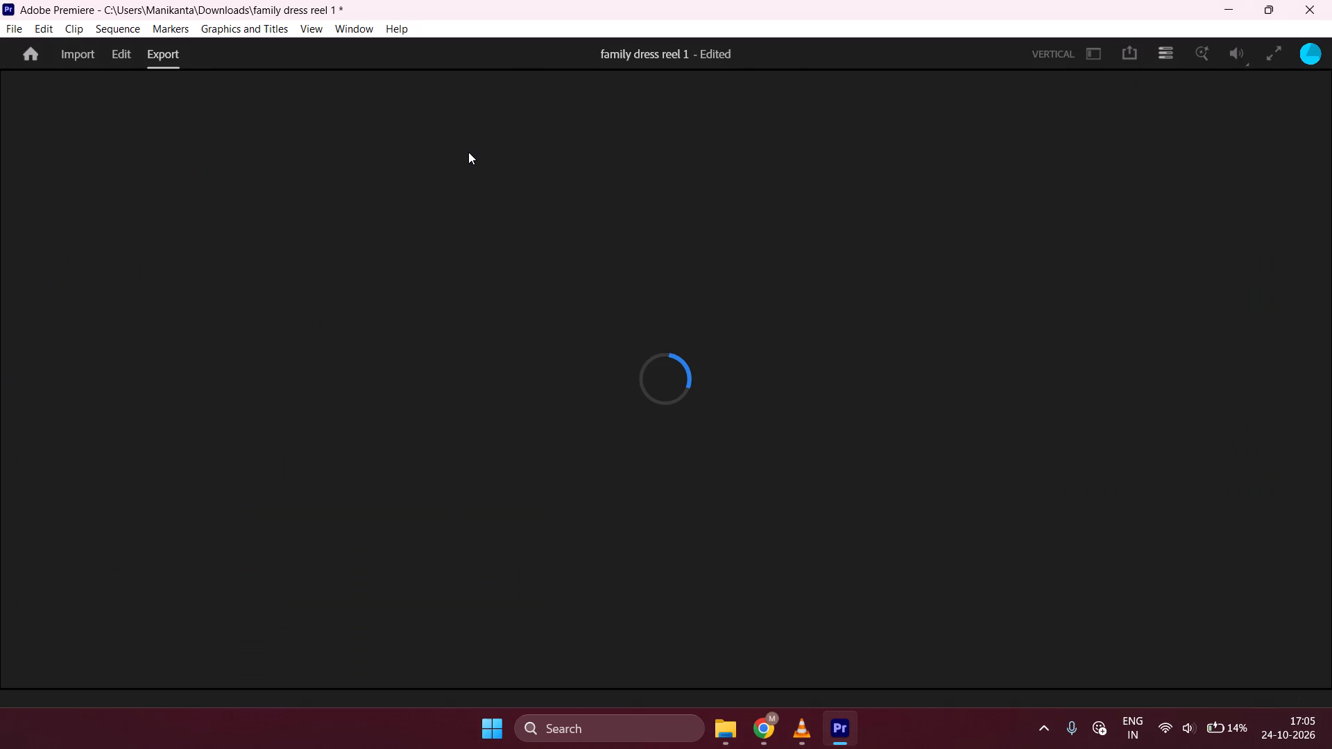
triple_click(496, 145)
left_click_drag(496, 145, 497, 137)
triple_click(497, 137)
left_click(497, 137)
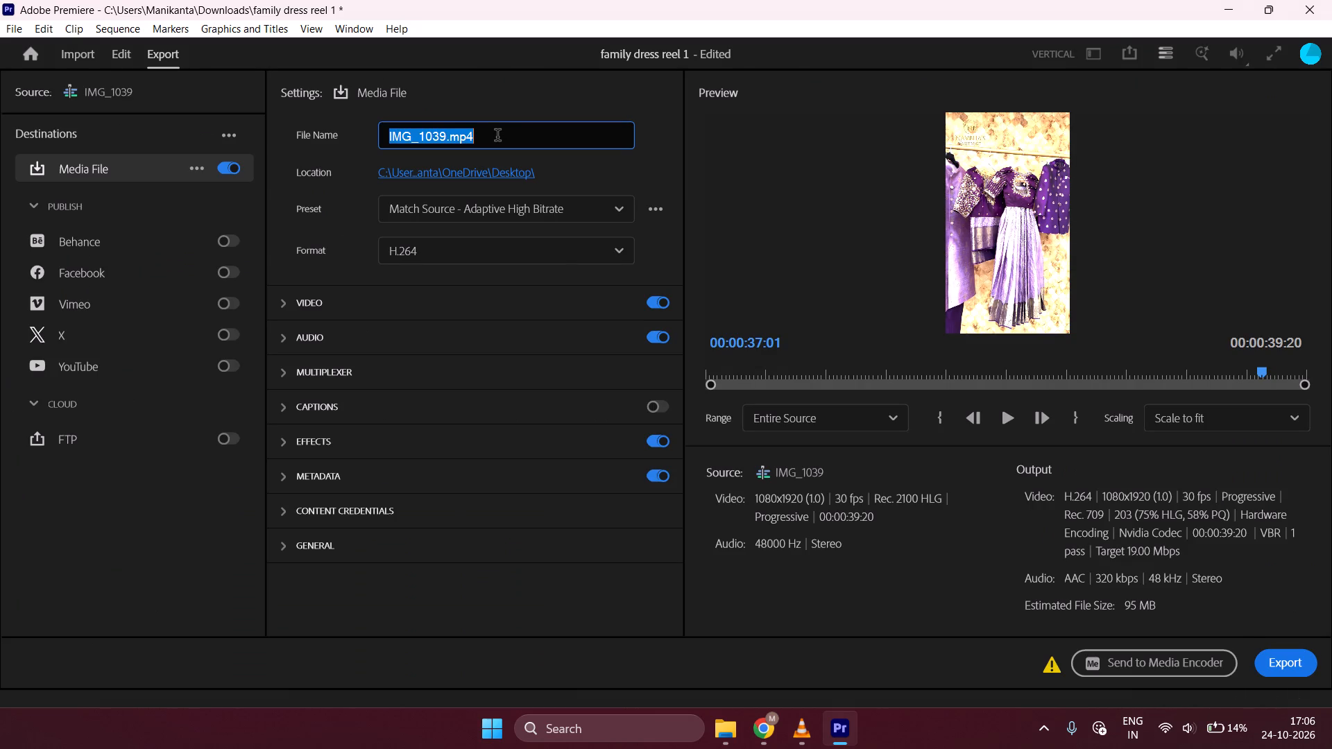
type("fams")
key("BackSpace")
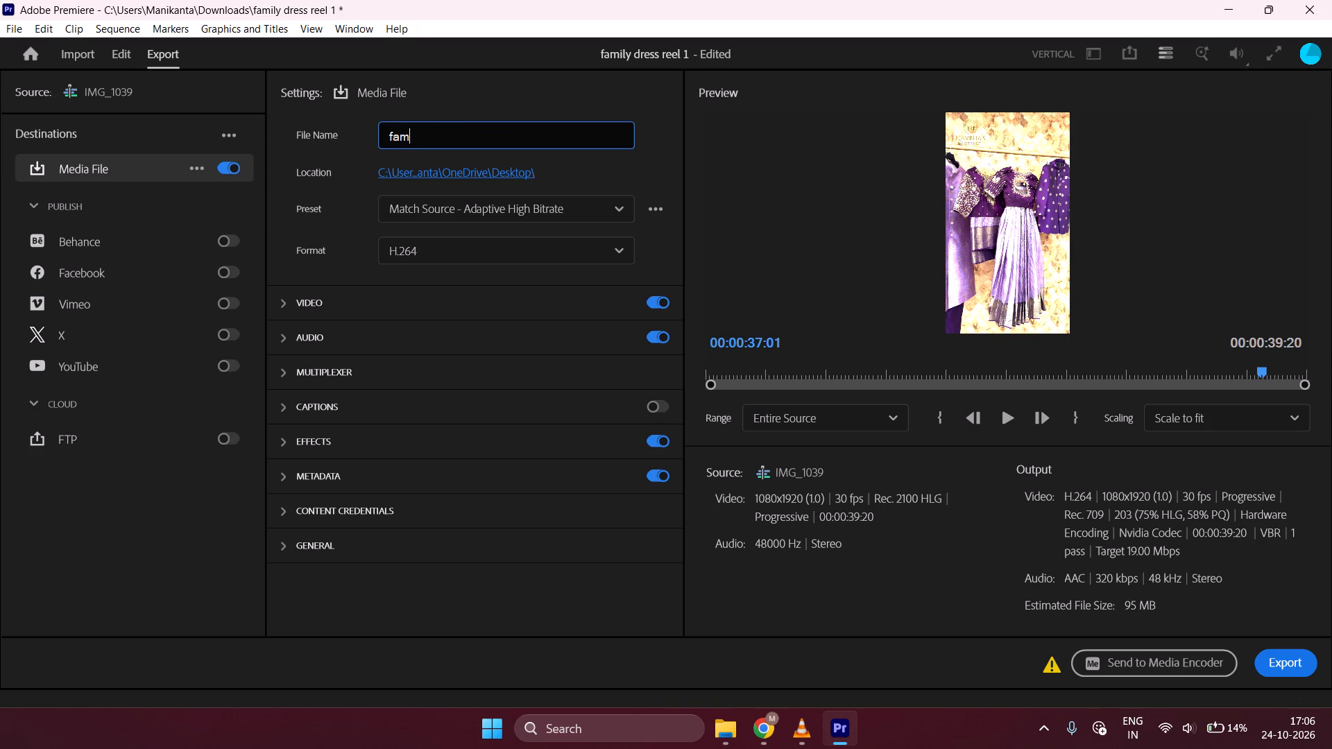
type("liy")
key("space")
key("BackSpace")
key("BackSpace")
key("BackSpace")
key("BackSpace")
type("ily")
key("space")
type("de")
key("BackSpace")
type("ress ree")
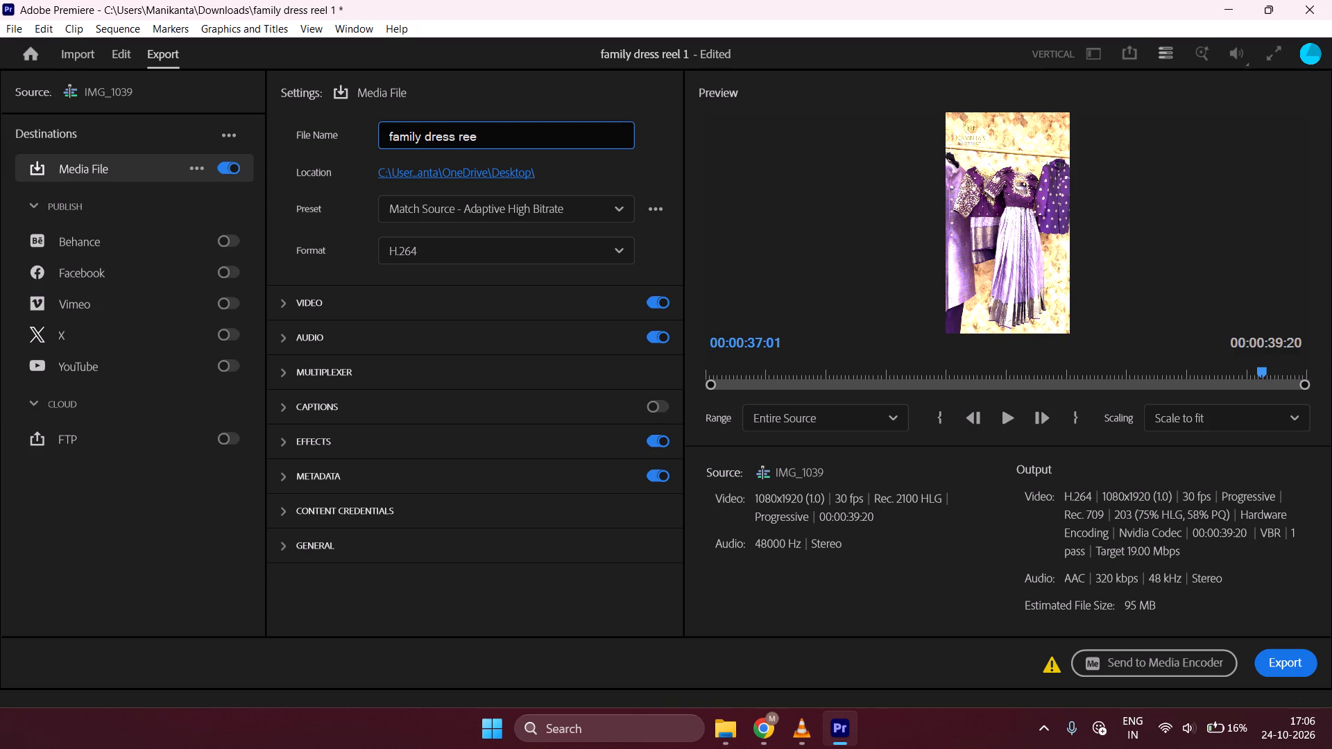
type("l")
key("space")
key("4")
key("Return")
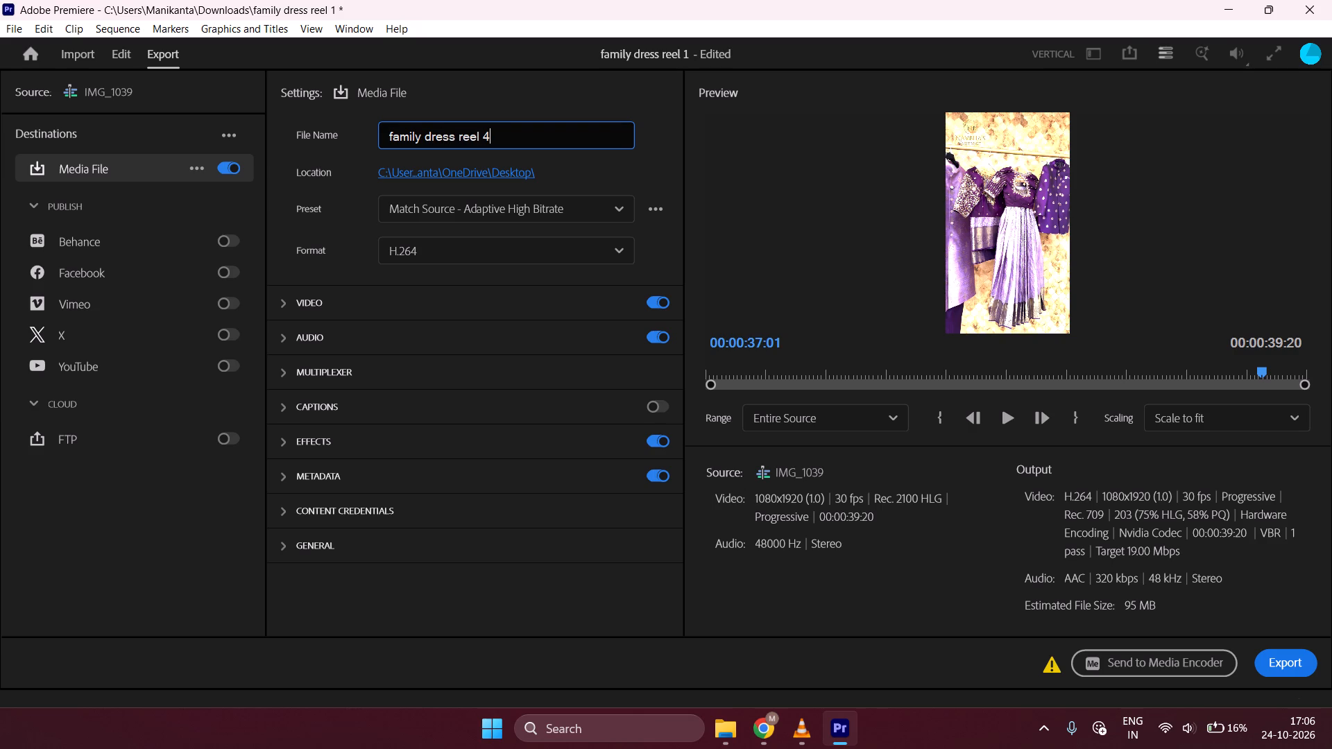
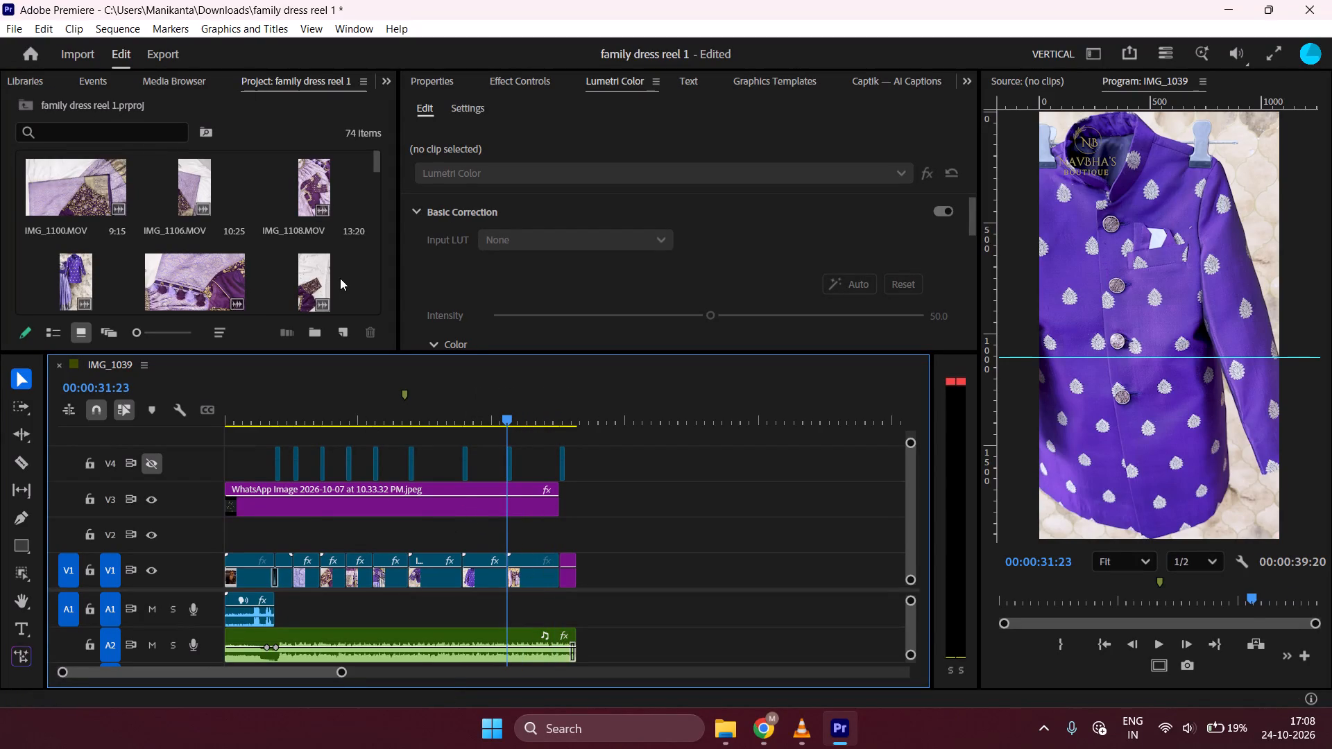
Bring up the effects library and begin a search for an effect to use in the IMG_1039 sequence.
left_click(100, 84)
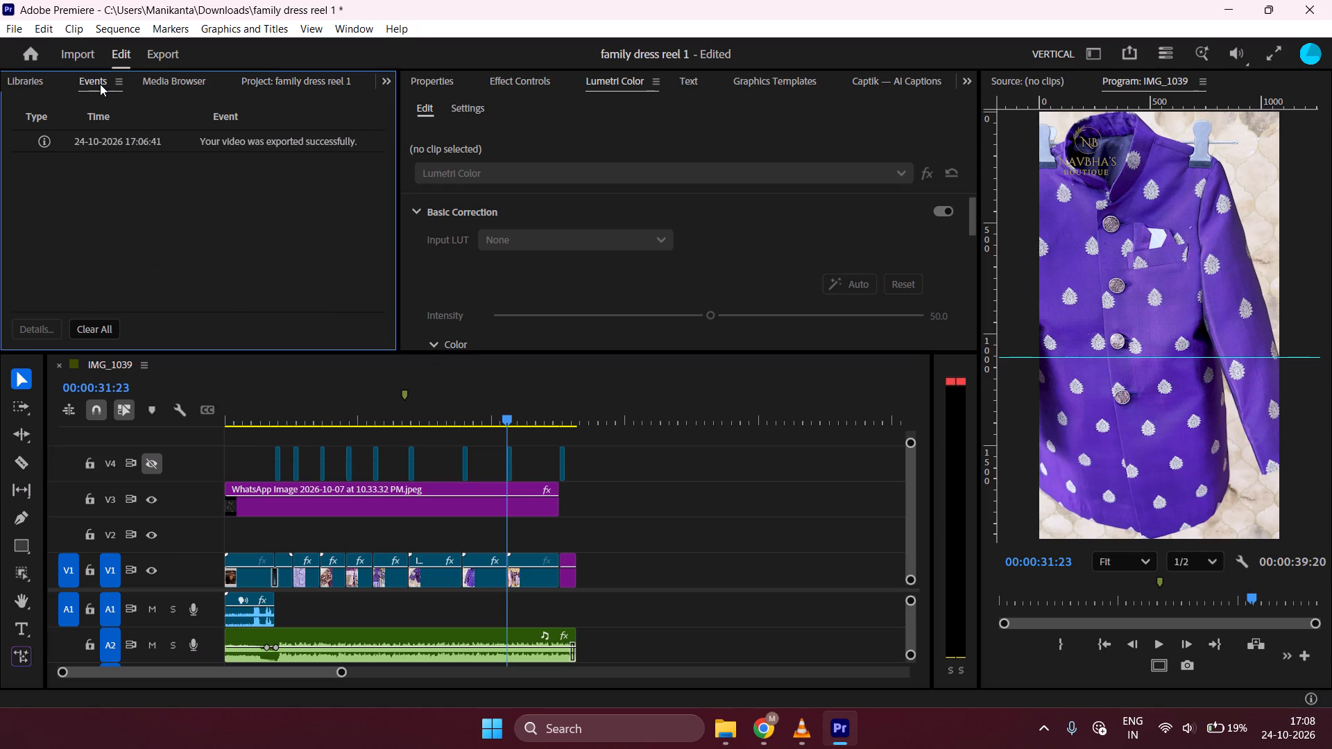
left_click(386, 74)
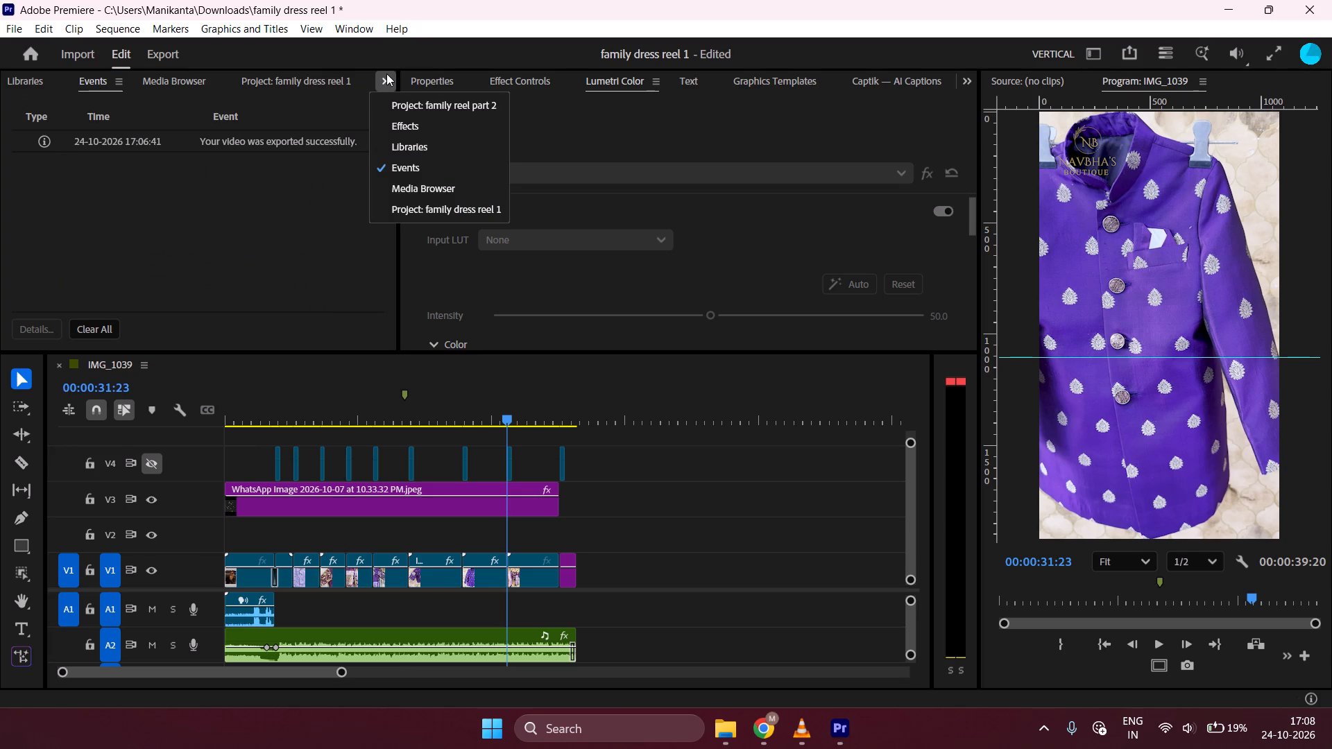
left_click(413, 132)
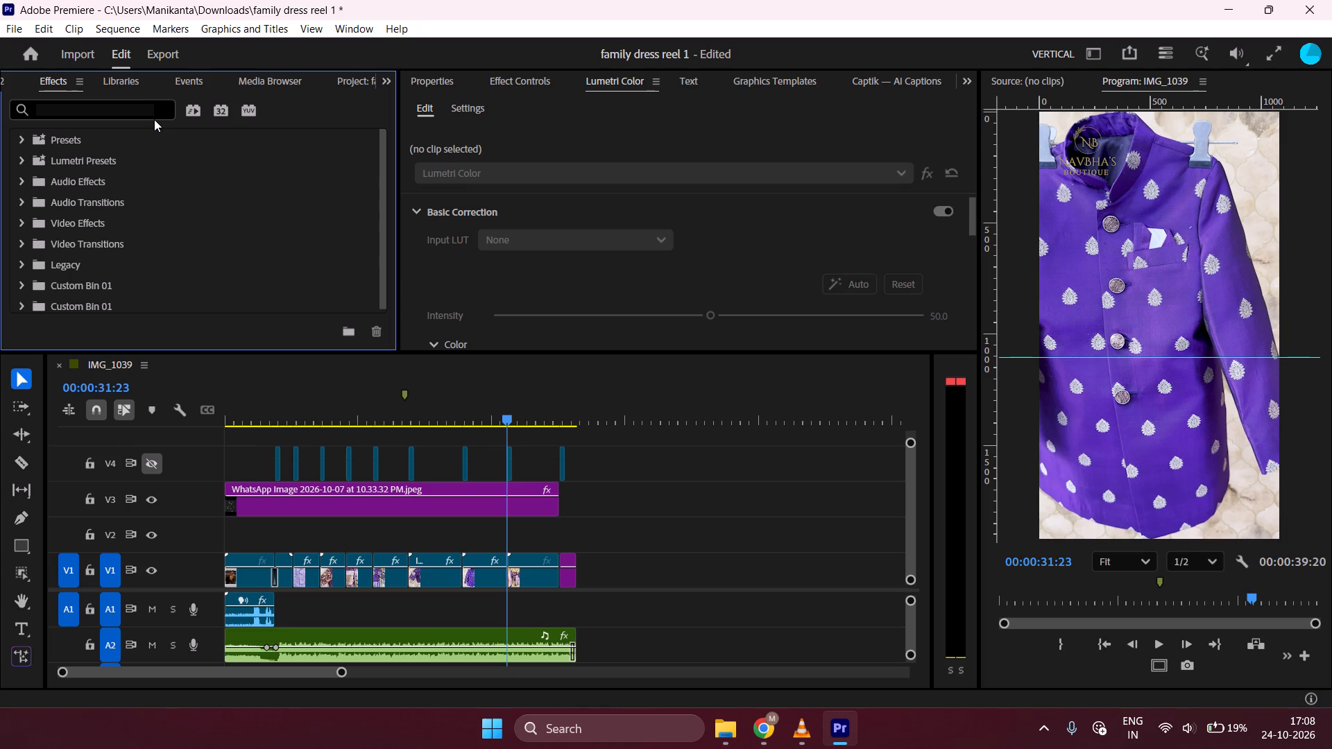
left_click(109, 107)
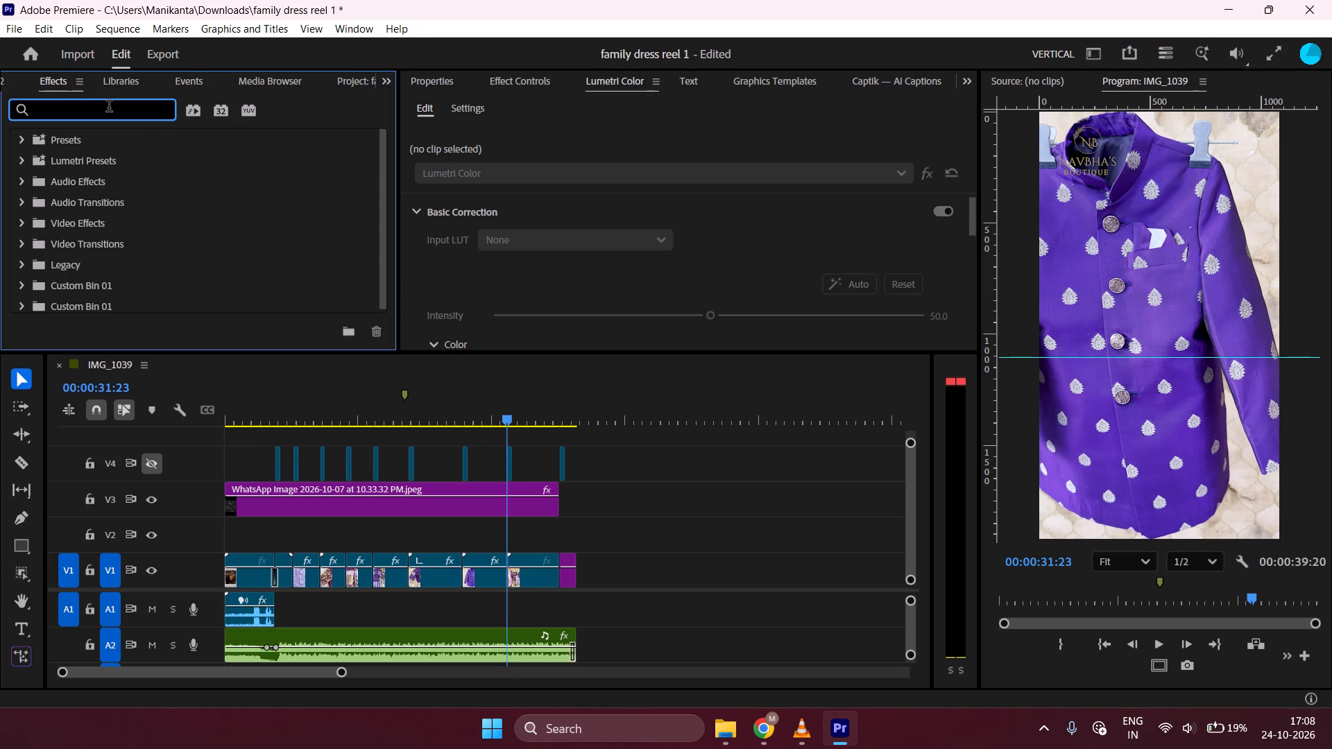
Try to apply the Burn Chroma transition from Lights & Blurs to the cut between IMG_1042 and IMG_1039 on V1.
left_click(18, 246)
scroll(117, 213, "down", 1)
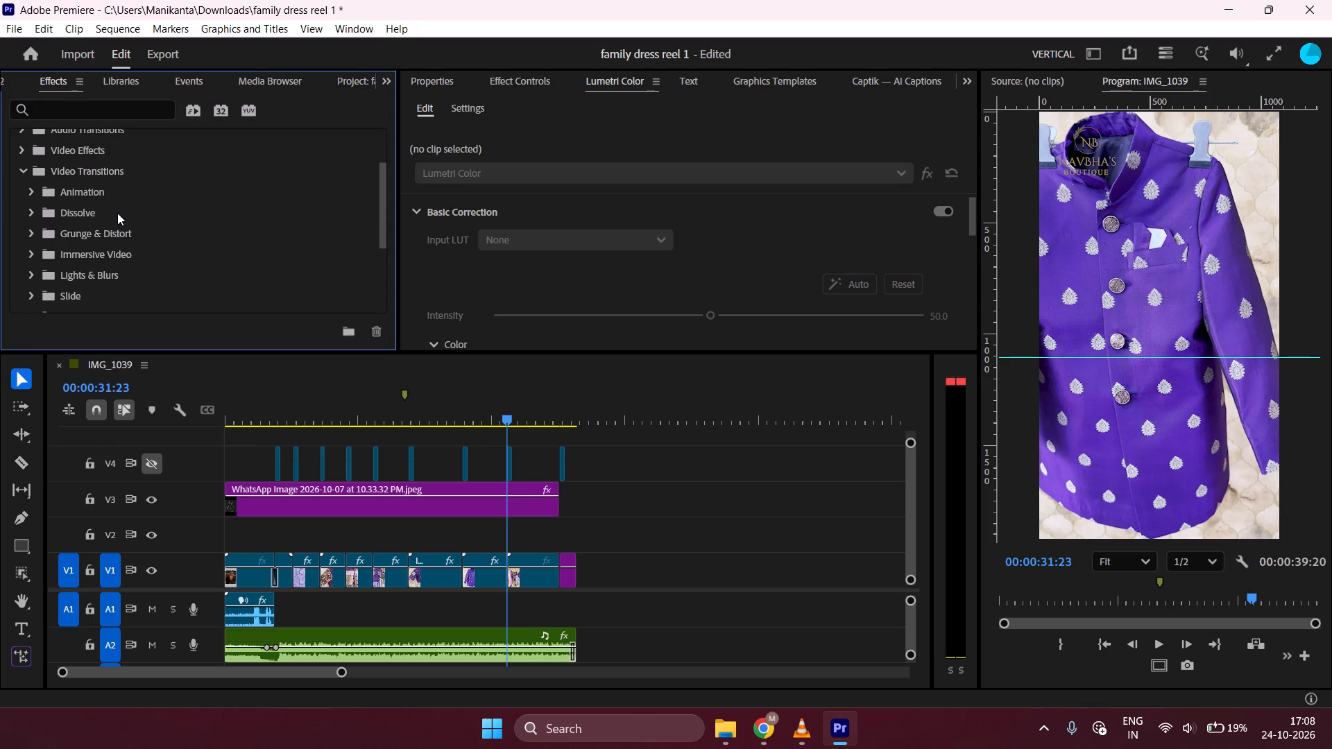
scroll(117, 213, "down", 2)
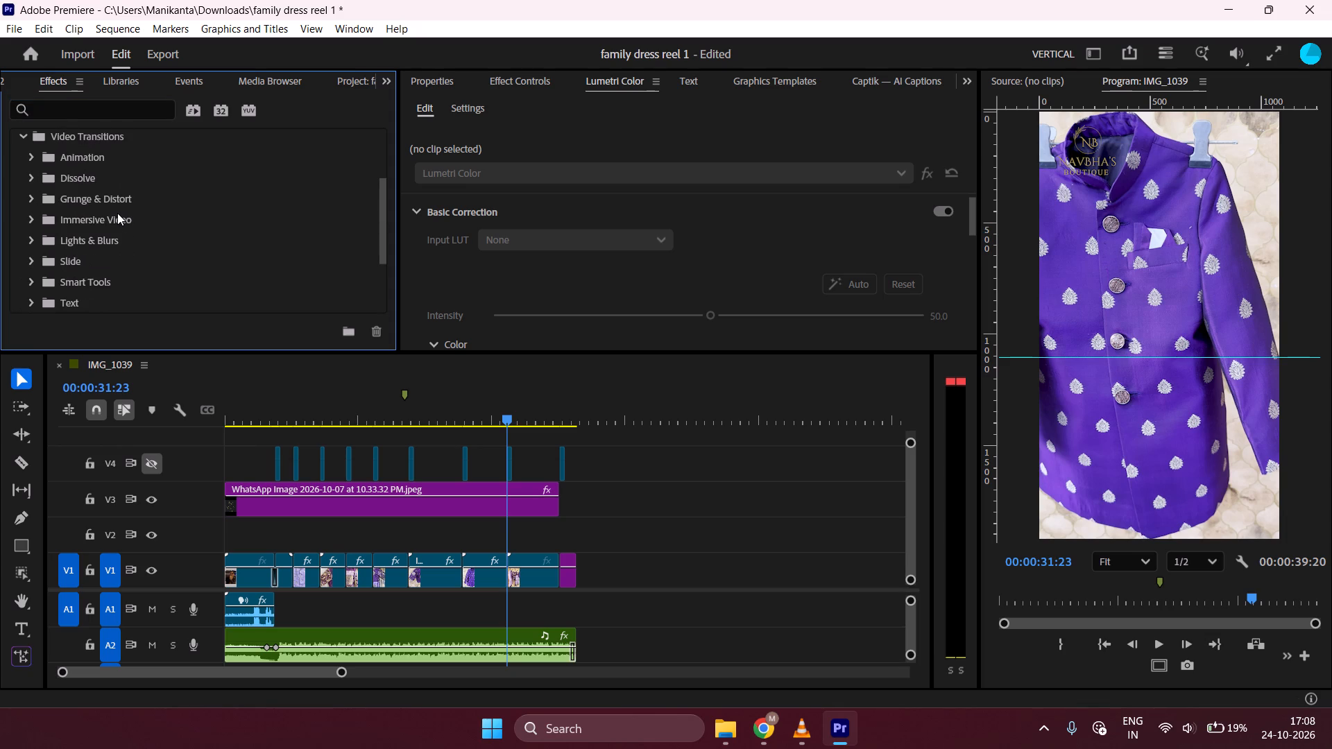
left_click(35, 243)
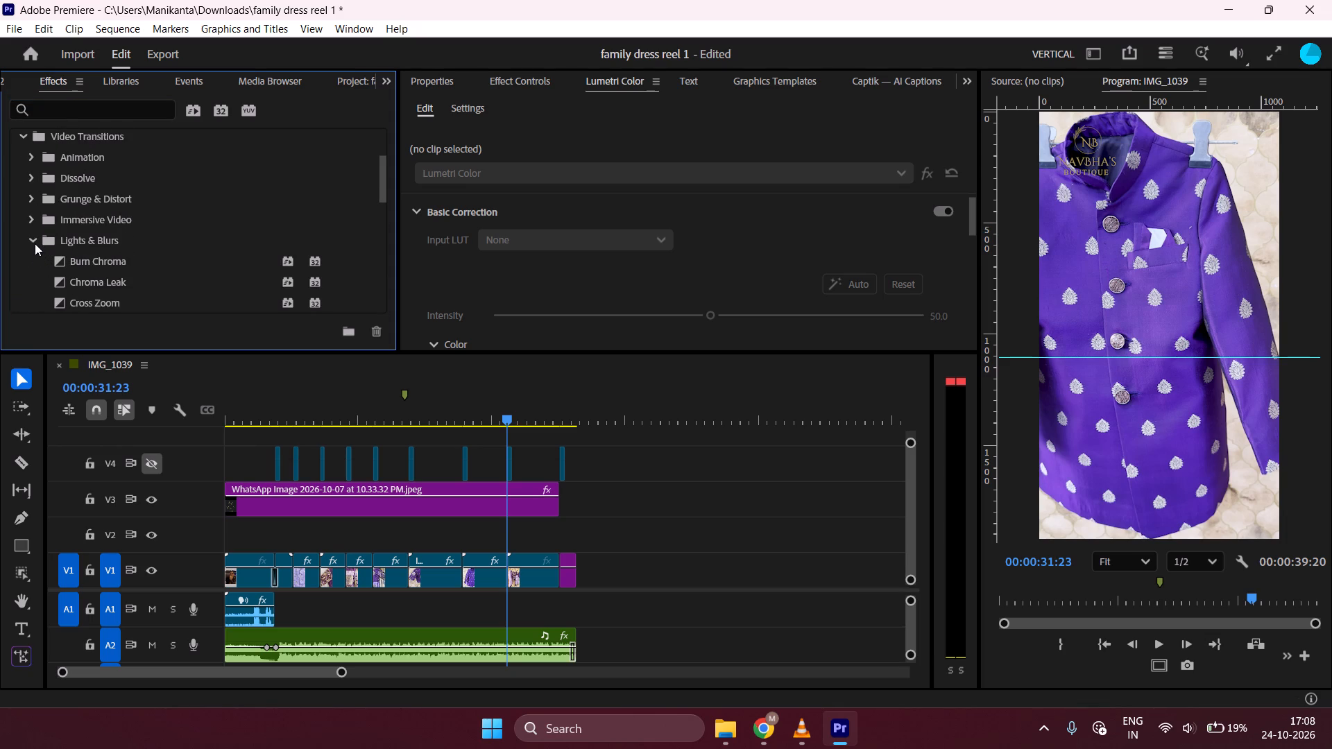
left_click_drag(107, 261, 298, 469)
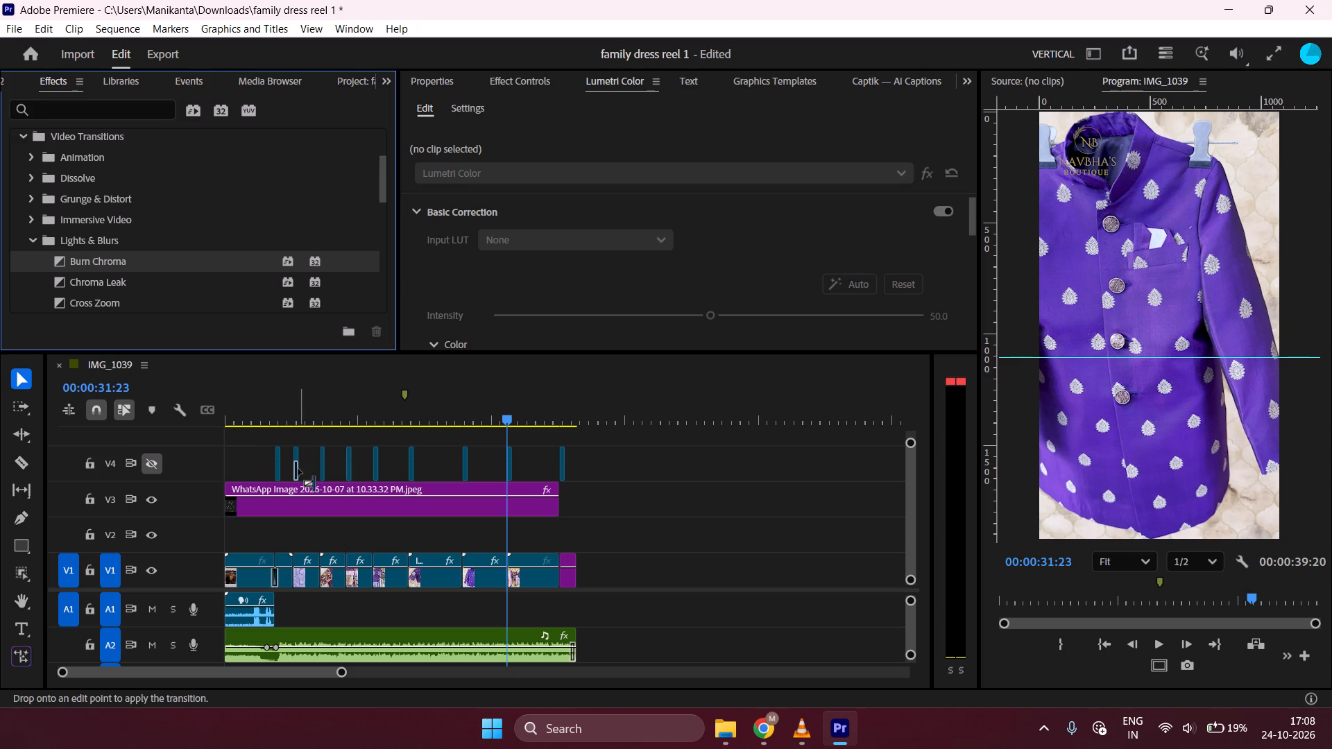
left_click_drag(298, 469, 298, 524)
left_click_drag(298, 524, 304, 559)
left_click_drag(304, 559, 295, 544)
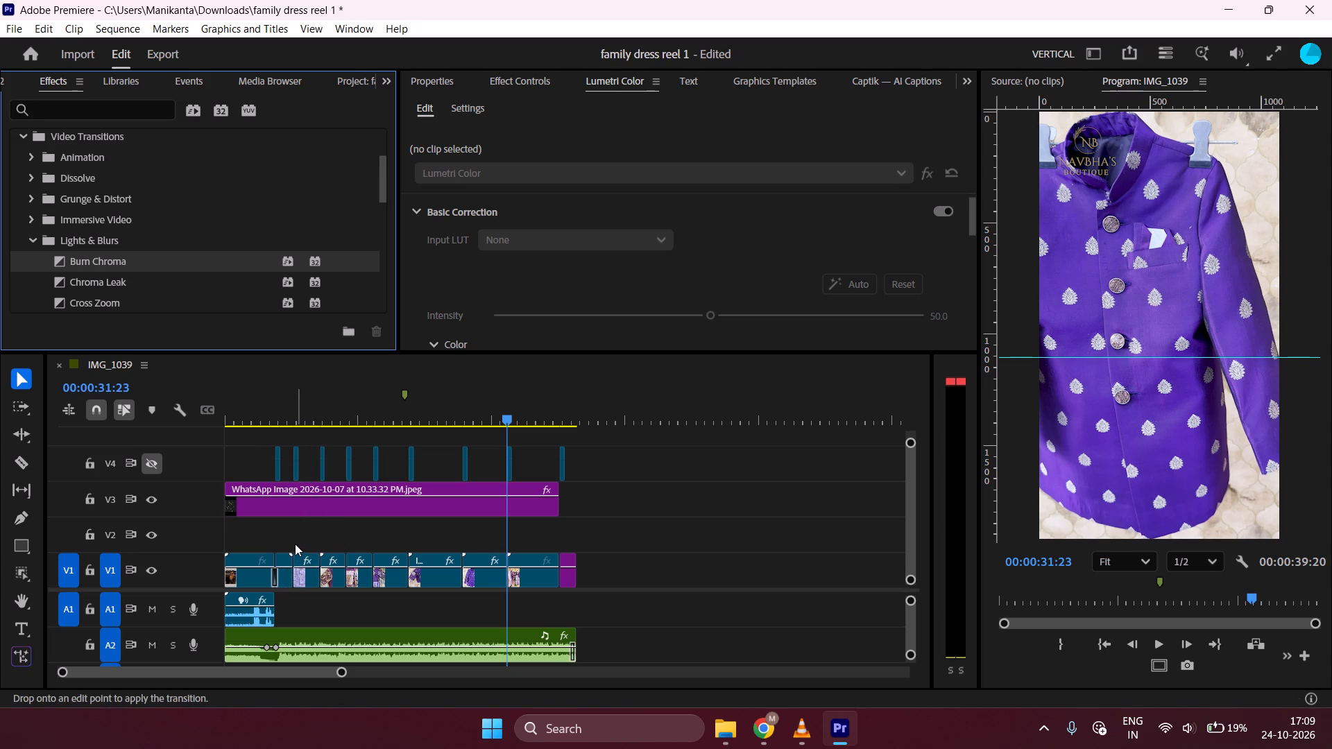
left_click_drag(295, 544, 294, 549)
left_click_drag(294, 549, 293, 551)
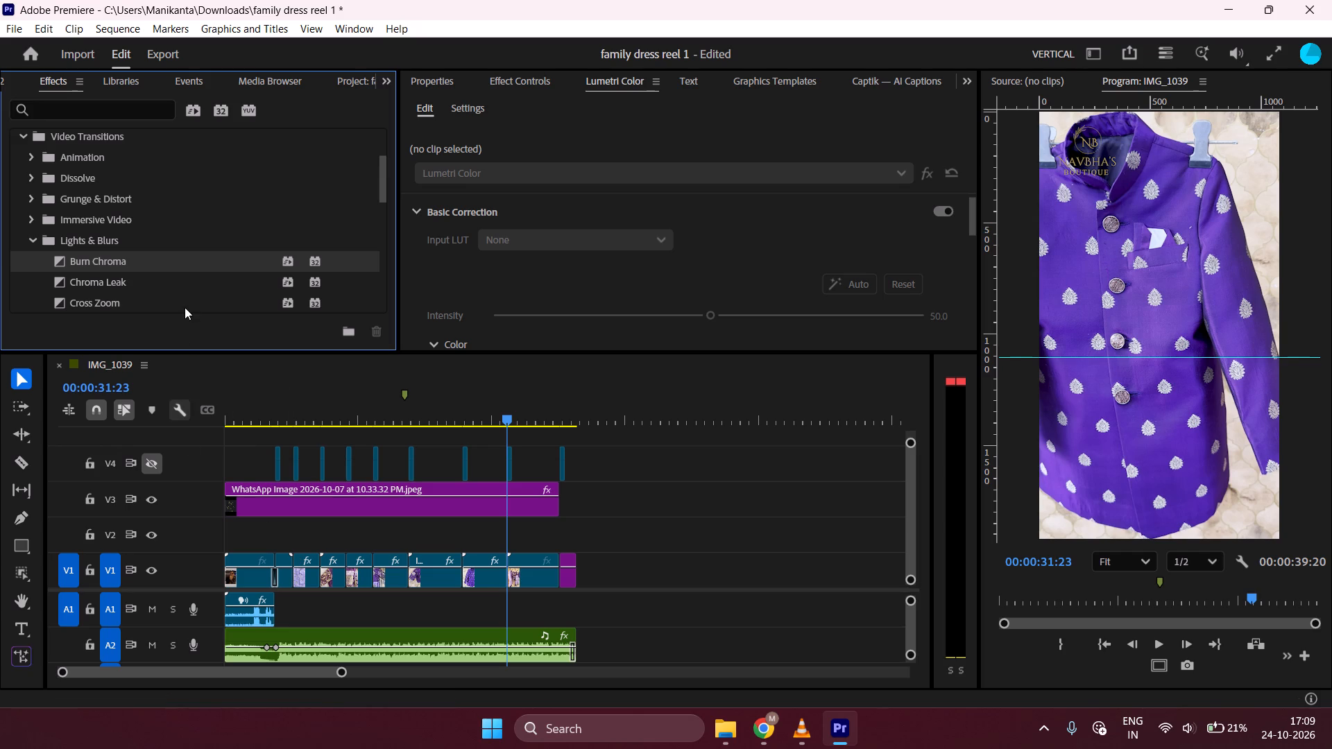
Apply the Burn Chroma transition to the end of the IMG_1042 clip on V1 and play back the cut into IMG_1039.
scroll(185, 307, "down", 1)
scroll(189, 324, "up", 1)
scroll(189, 324, "down", 1, "ctrl")
scroll(189, 324, "up", 1, "ctrl")
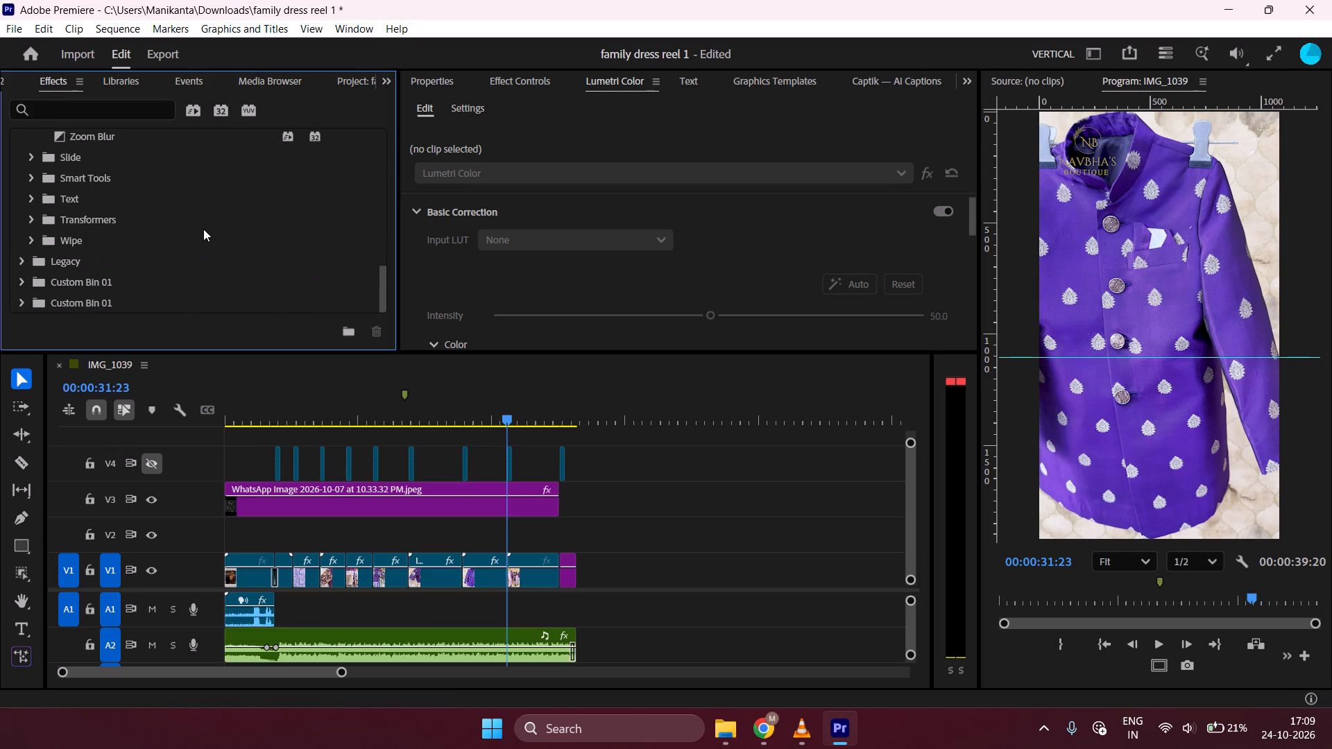
scroll(203, 229, "up", 2)
scroll(228, 193, "down", 1)
scroll(228, 193, "up", 1)
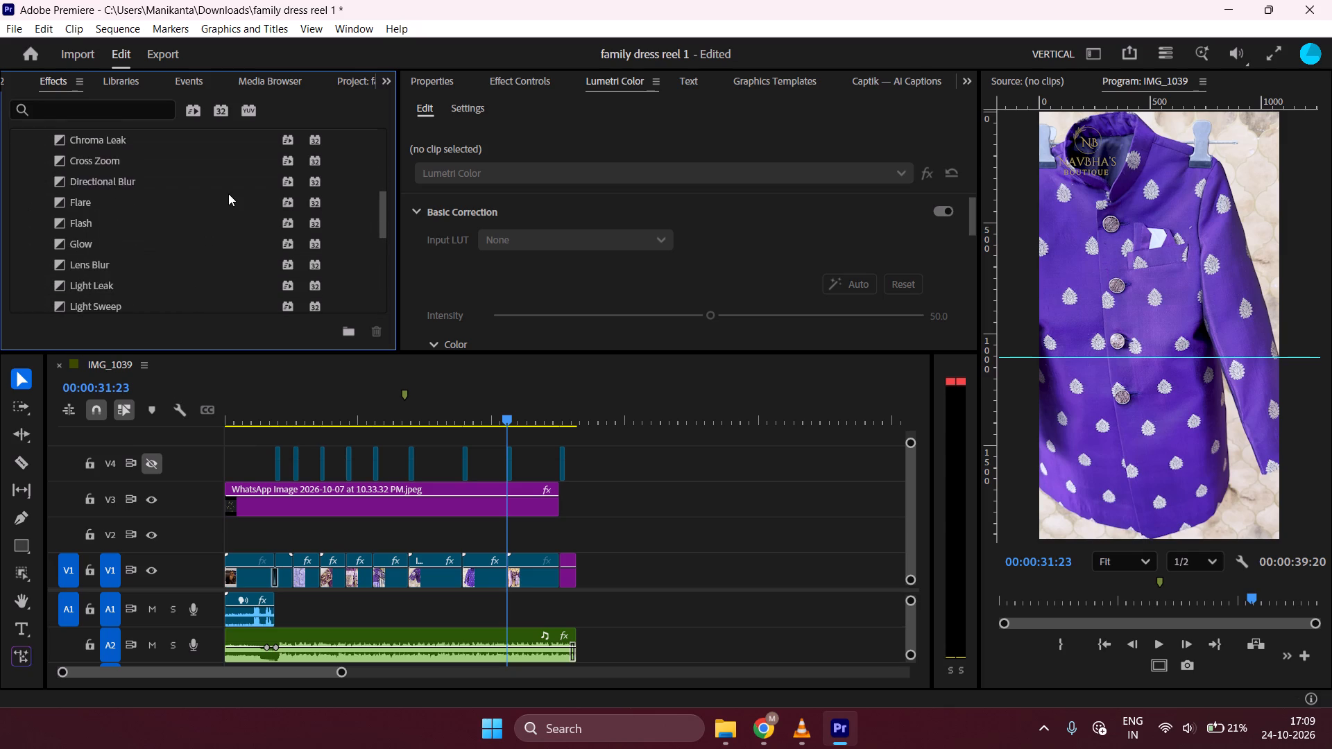
scroll(228, 193, "up", 1)
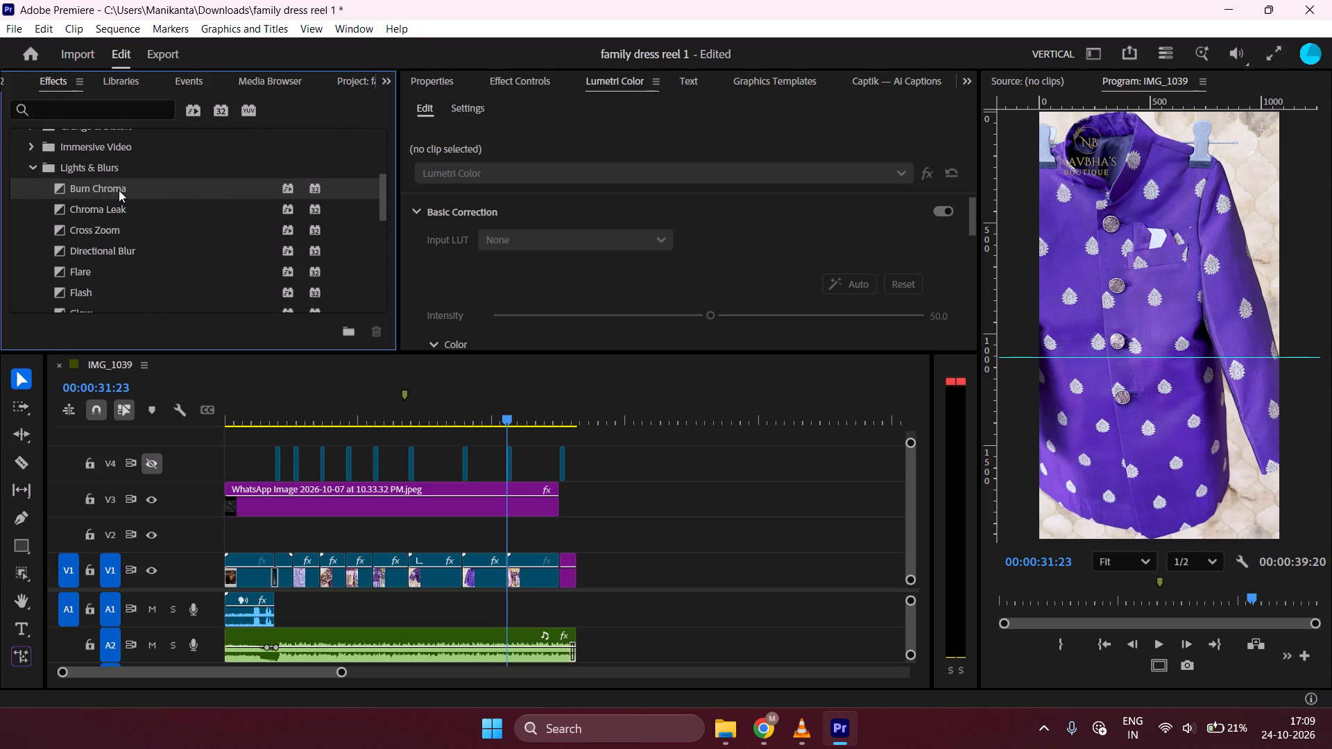
left_click_drag(119, 190, 259, 344)
left_click_drag(259, 344, 291, 596)
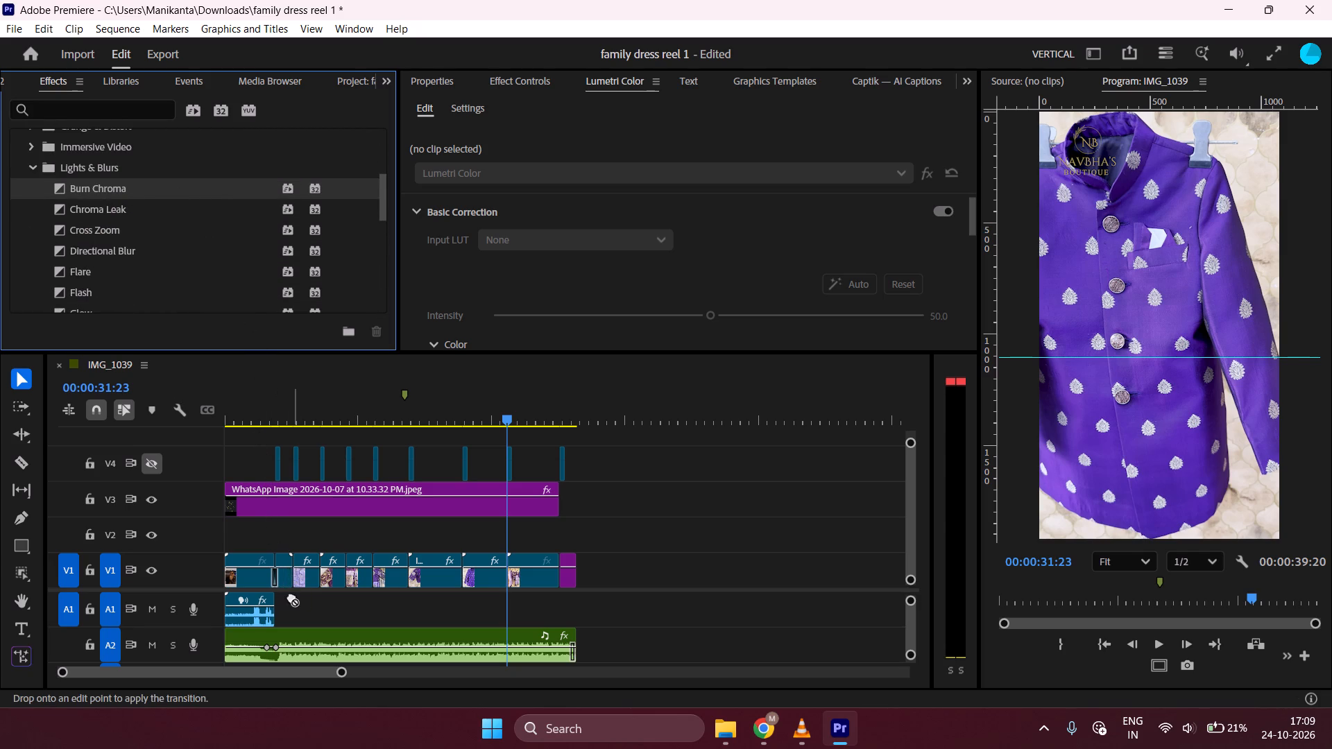
left_click_drag(291, 596, 296, 560)
left_click_drag(296, 560, 302, 565)
left_click_drag(302, 565, 301, 562)
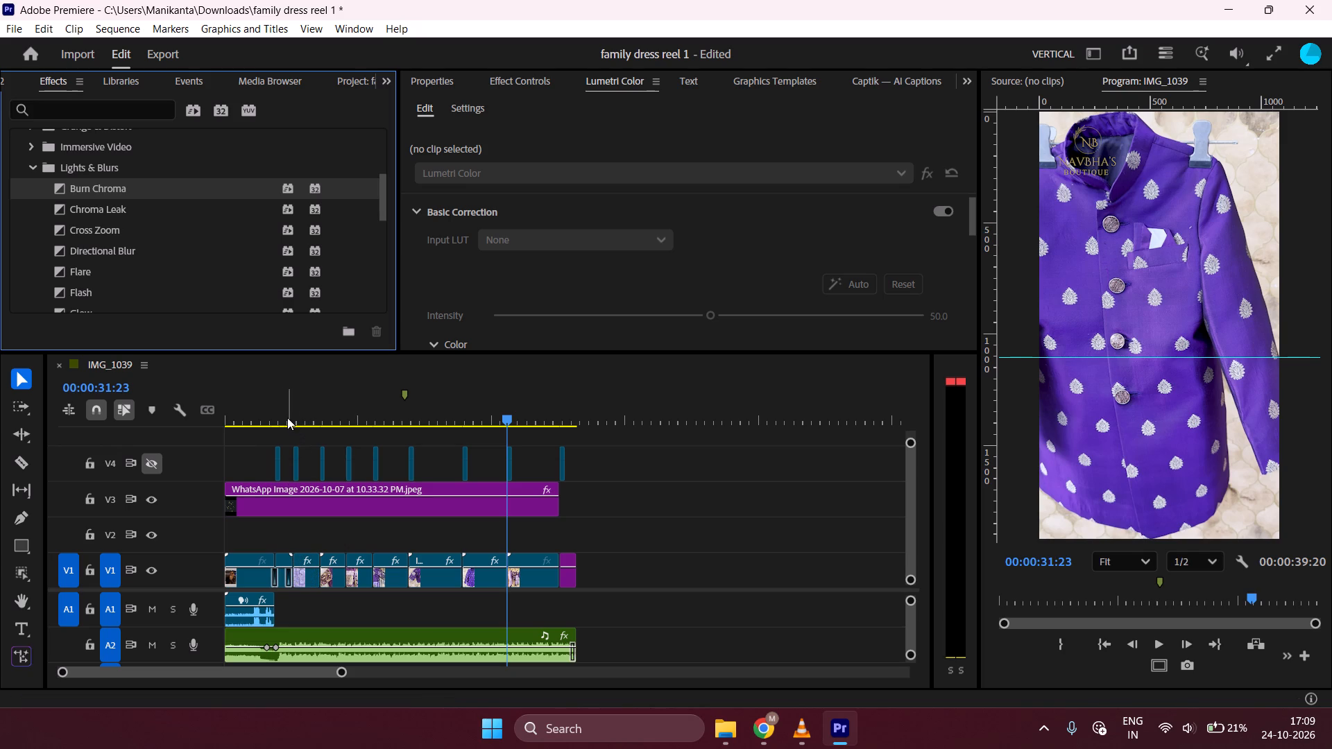
left_click(287, 416)
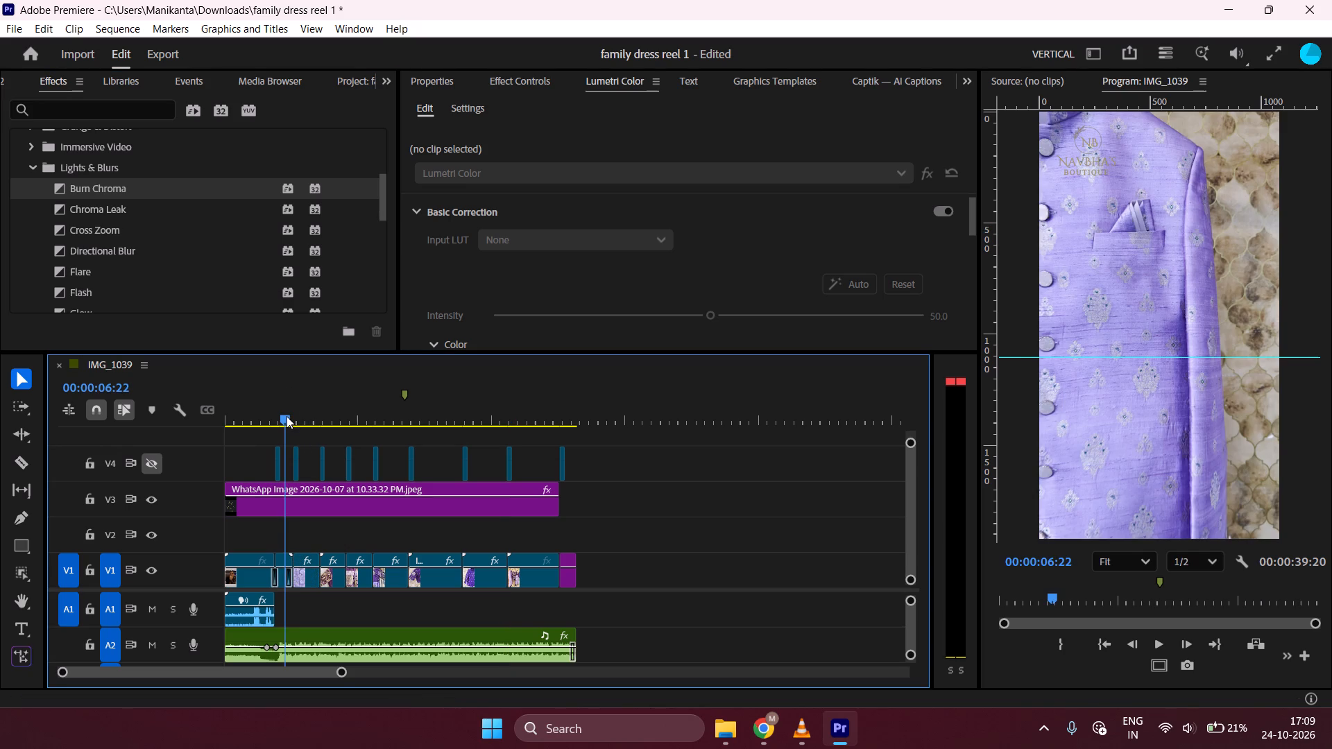
key("space")
key("space")
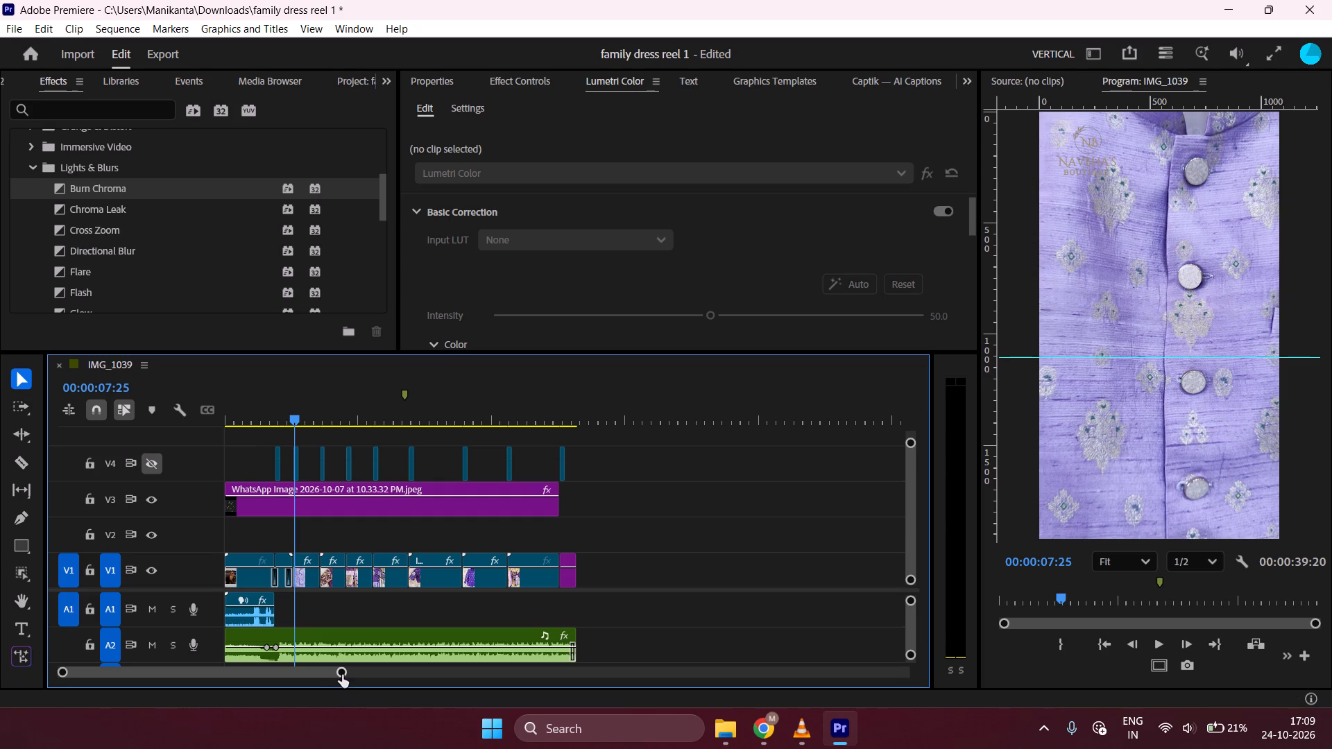
Copy the Burn Chroma transition from the end of IMG_1042 to the cut between IMG_1039 and IMG_1063 on V1, and play it back.
left_click_drag(342, 675, 227, 683)
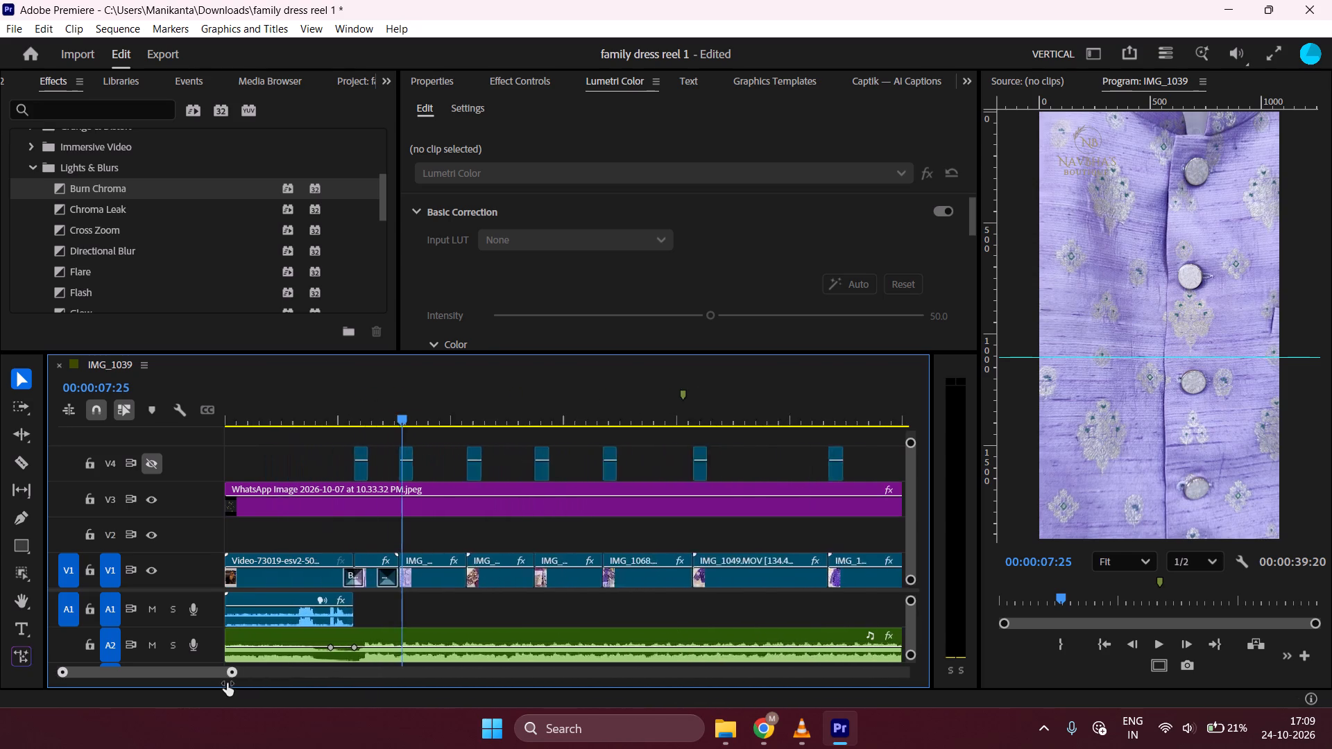
left_click_drag(227, 683, 182, 678)
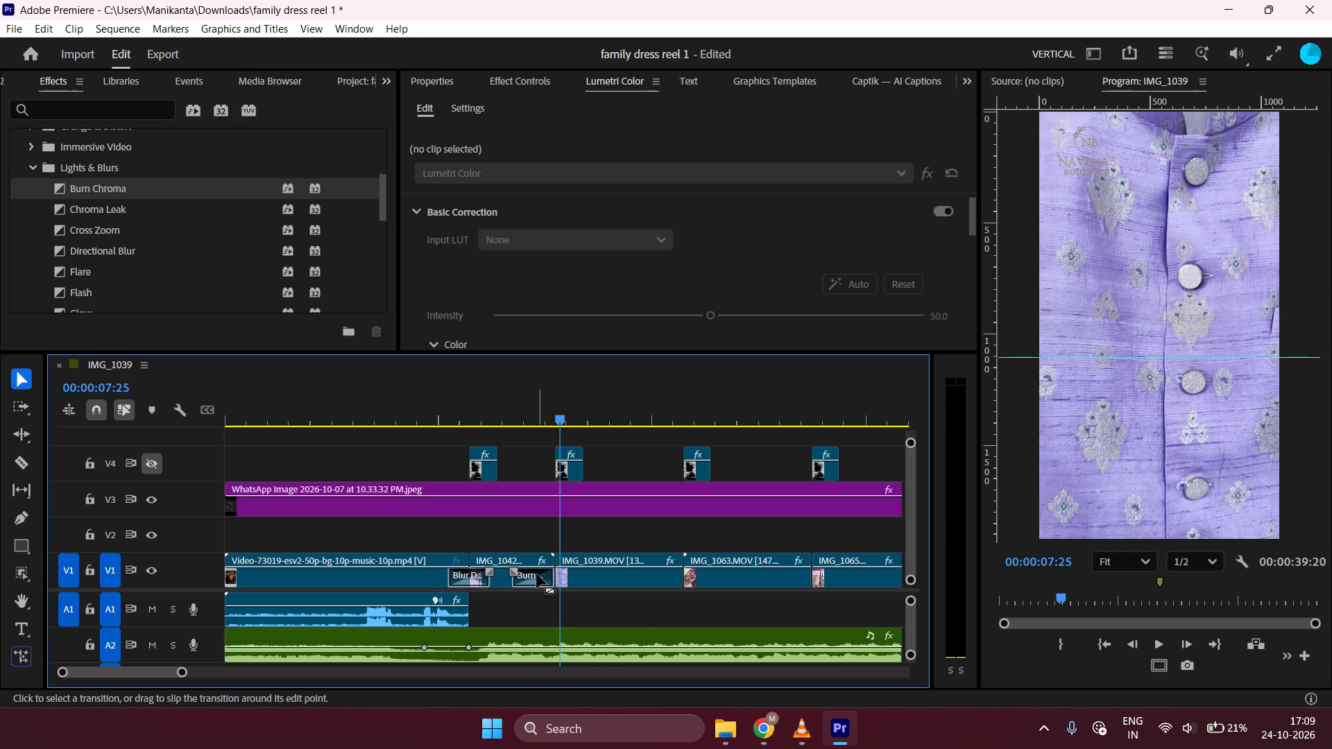
right_click_drag(537, 574, 565, 574)
right_click_drag(565, 574, 567, 574)
left_click(532, 607)
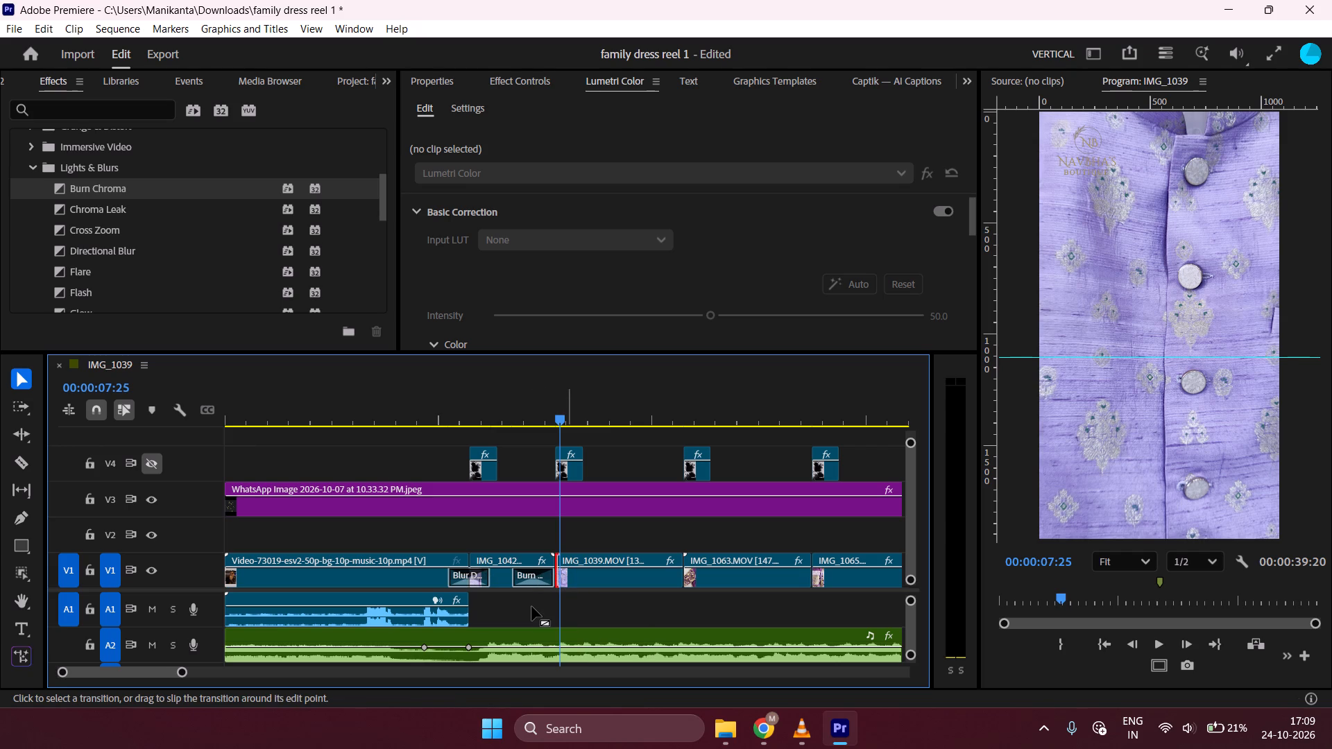
left_click(537, 584)
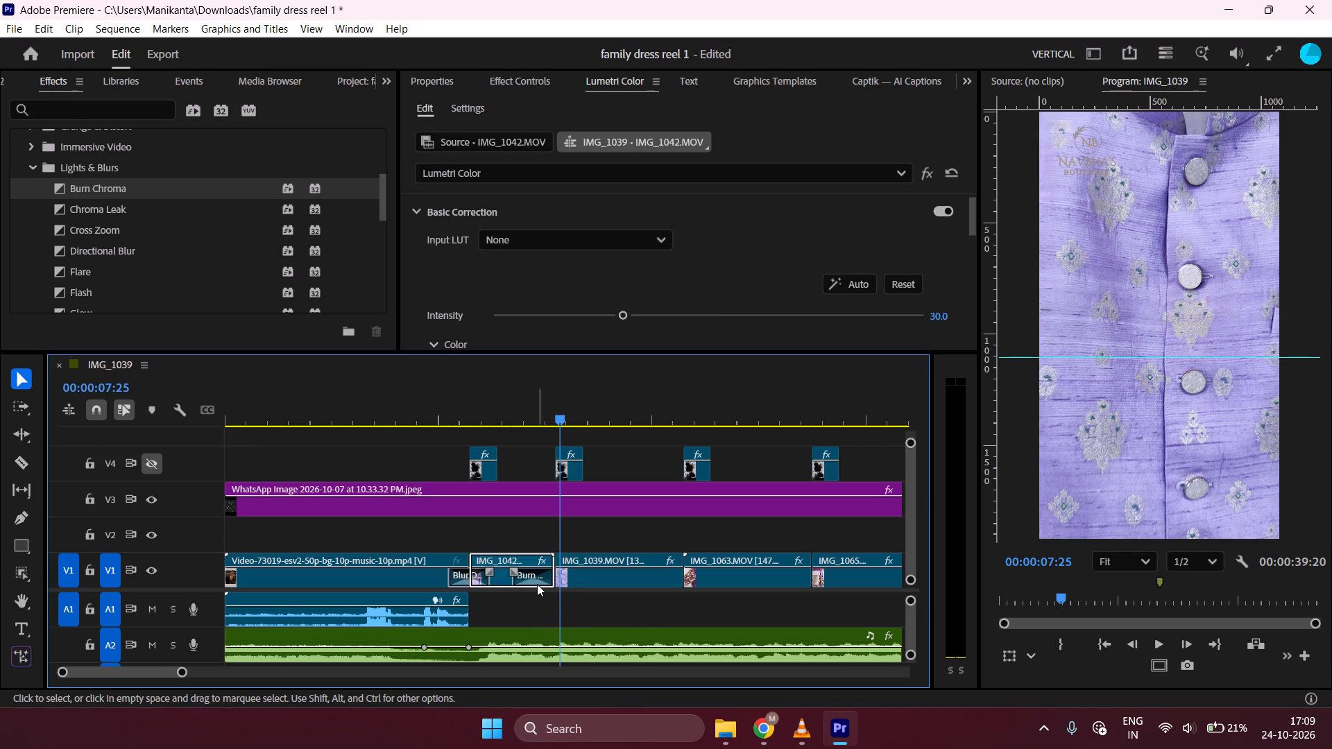
left_click(536, 577)
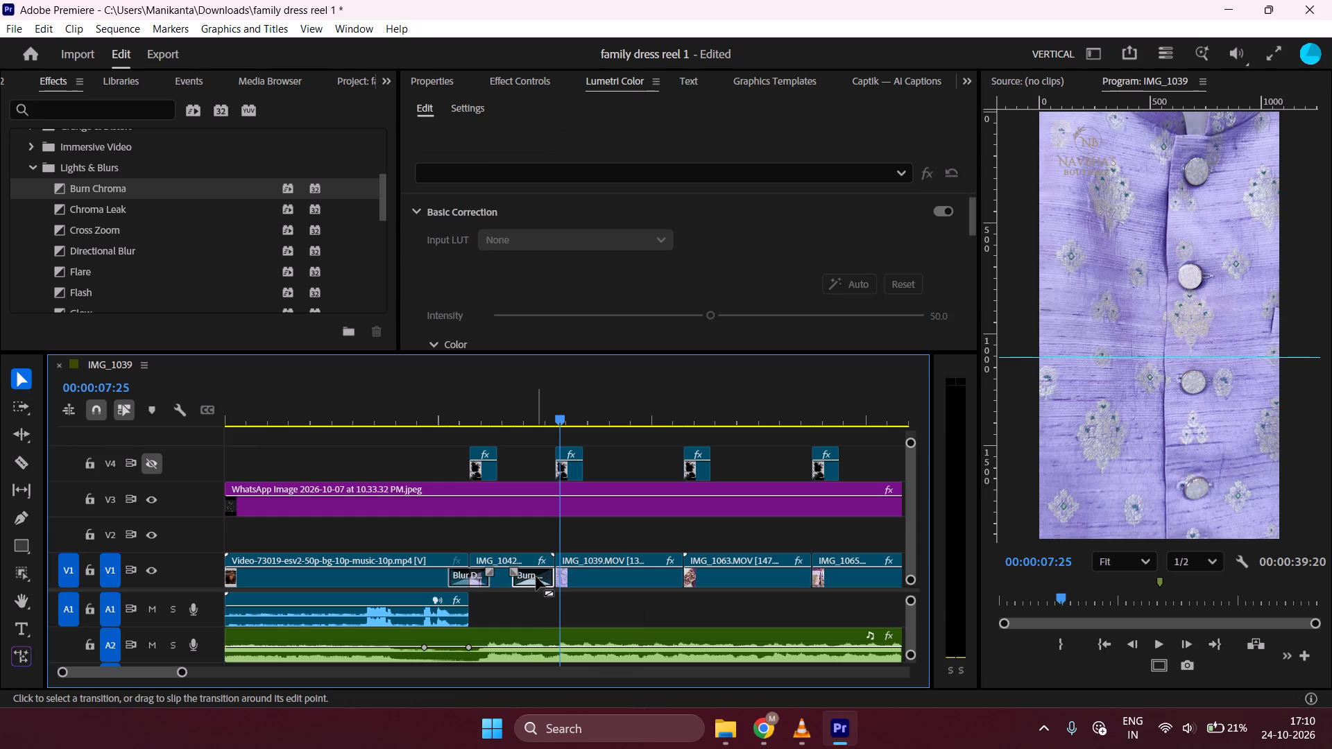
key("ctrl+c")
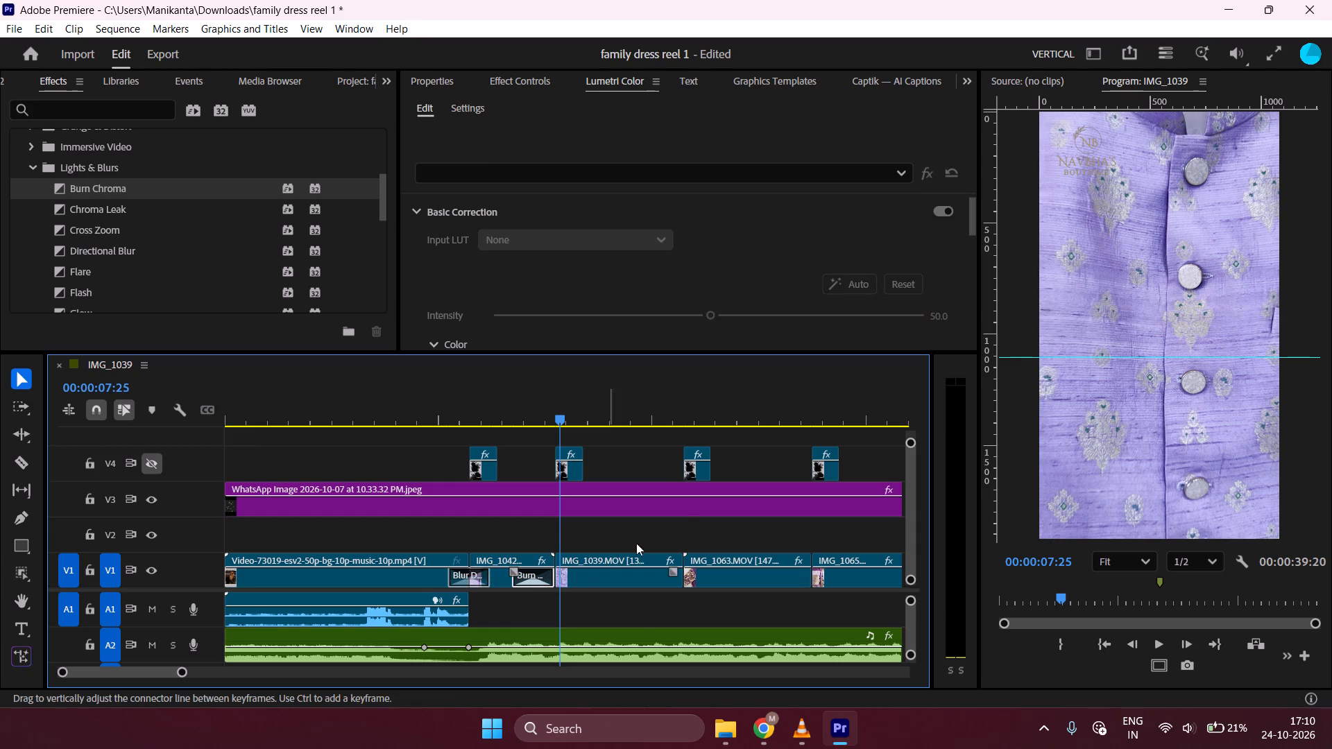
key("Up")
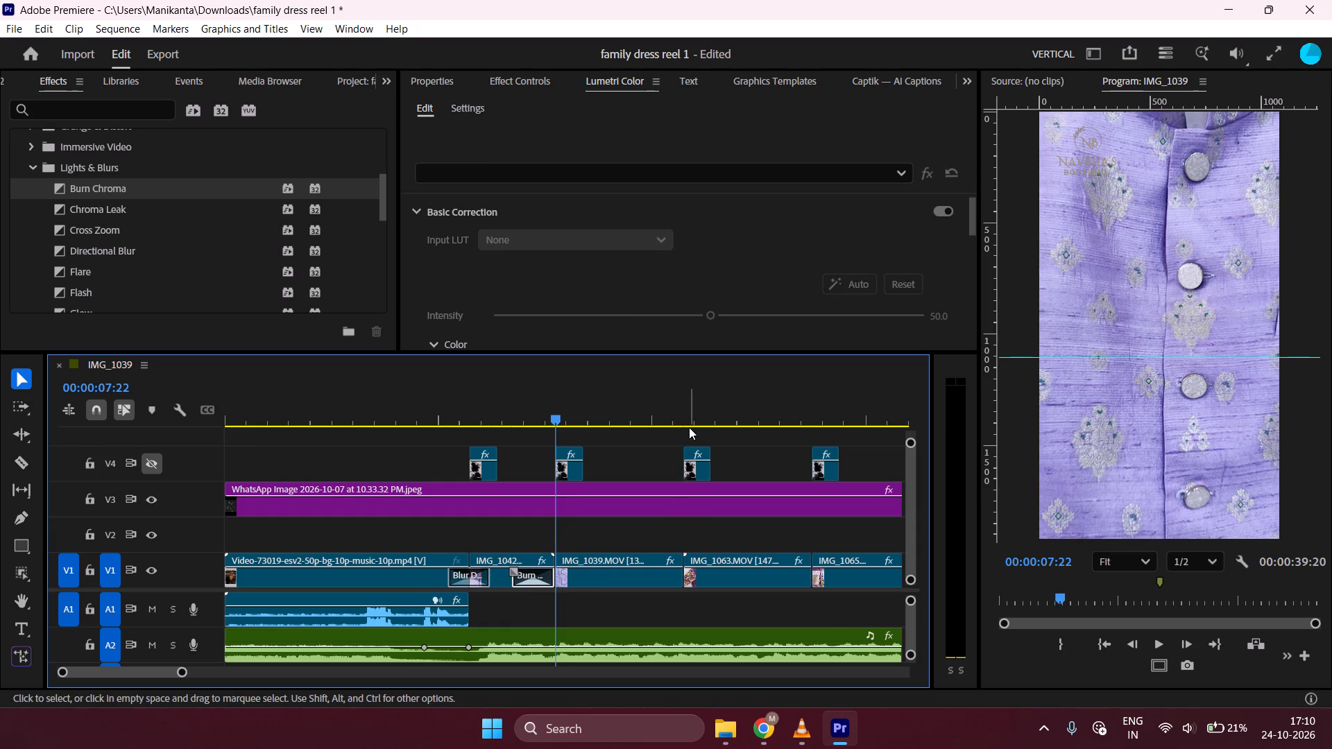
key("Up")
key("Down")
key("Down")
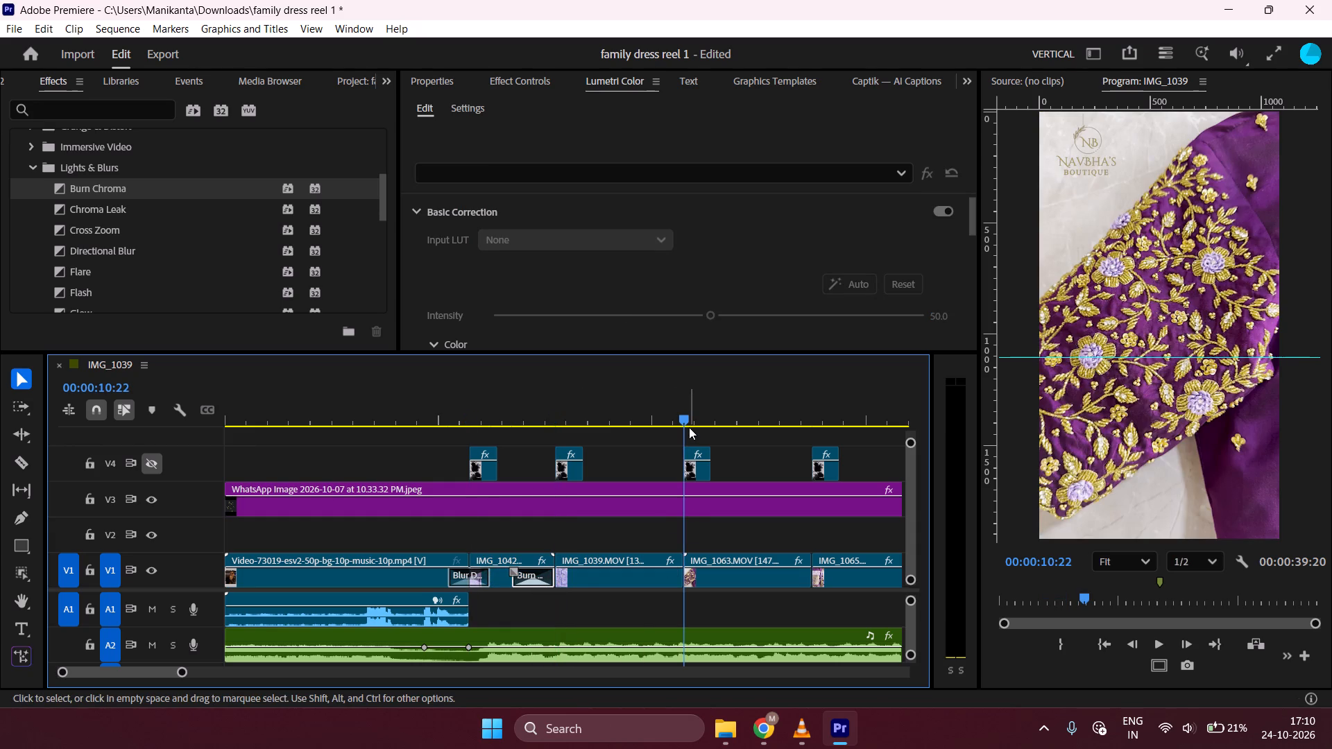
key("ctrl+v")
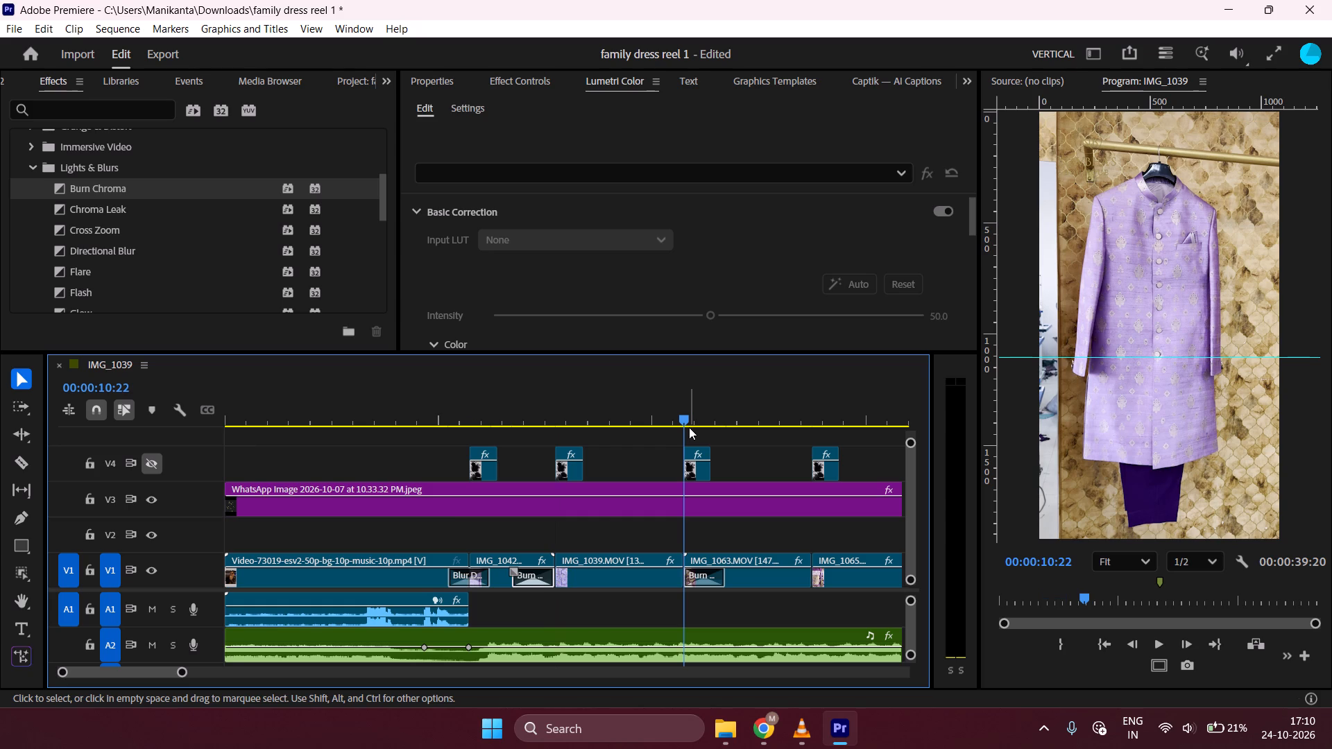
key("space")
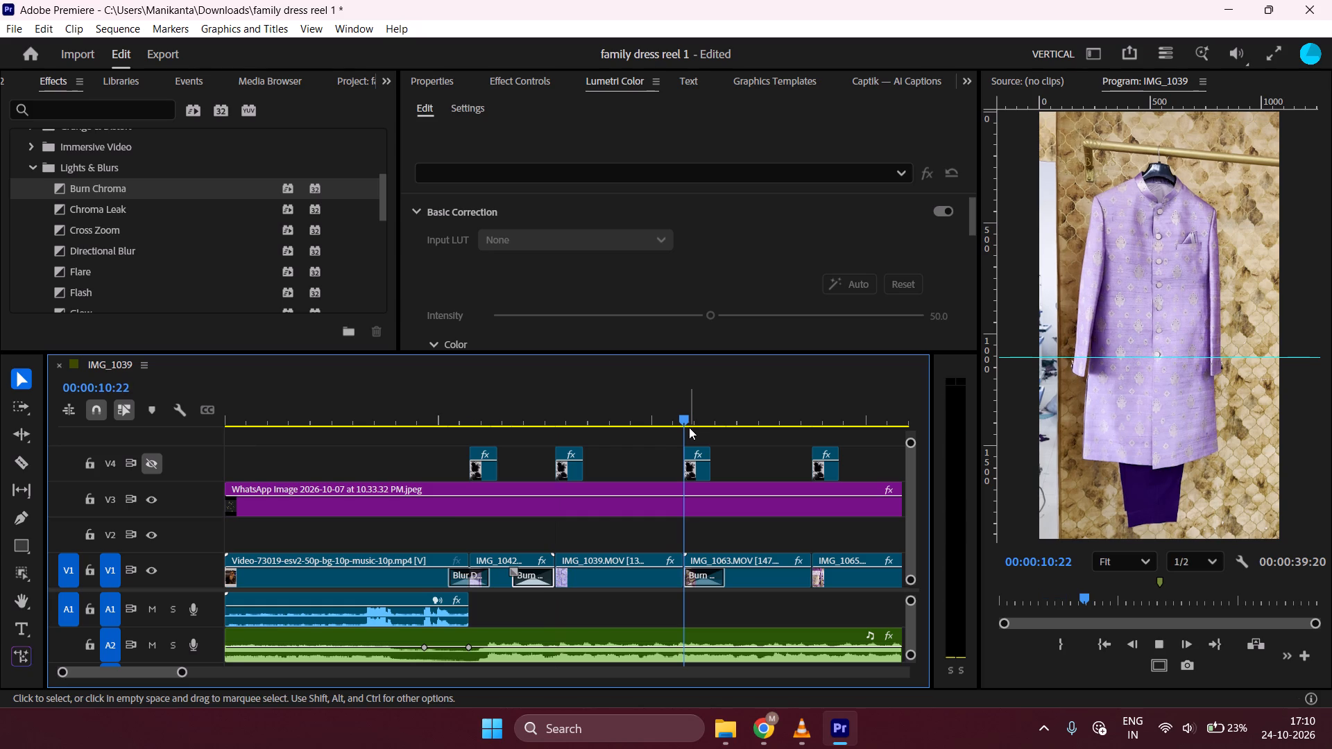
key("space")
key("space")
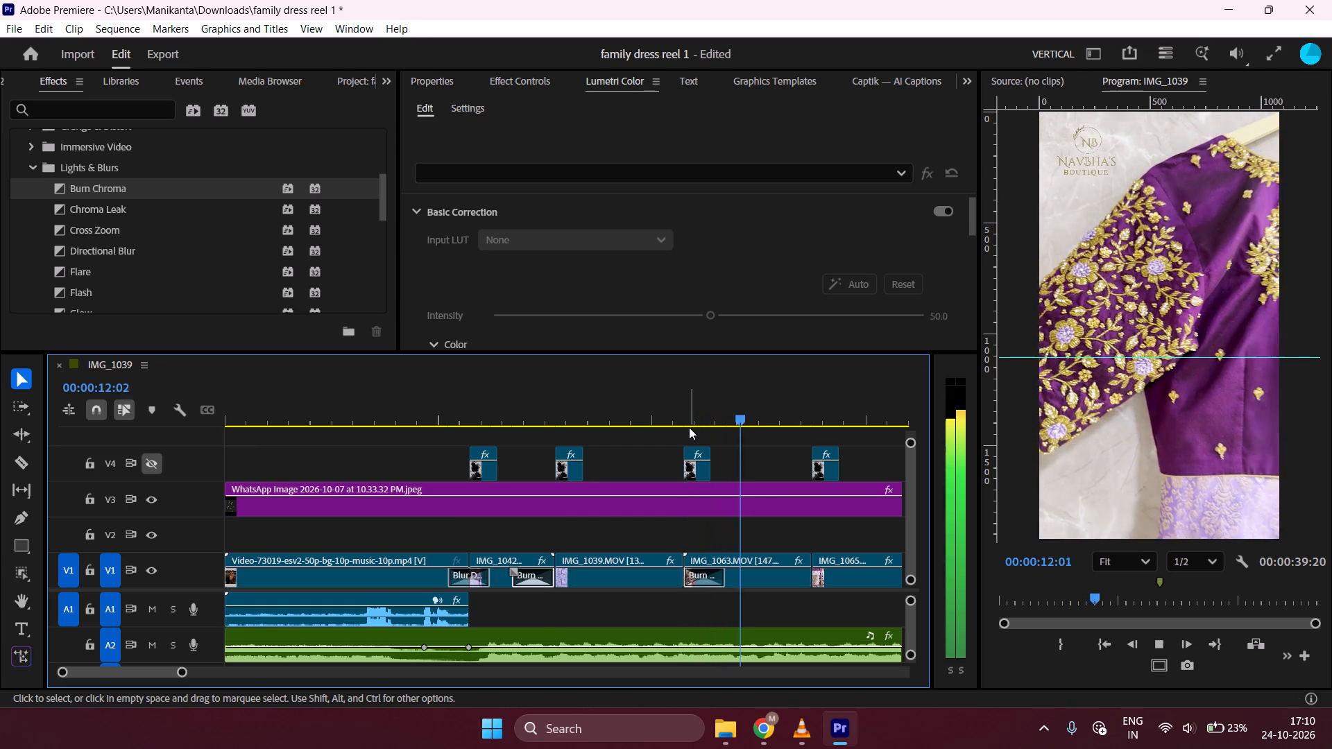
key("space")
Paste the Burn Chroma transition at the V1 cuts into IMG_1065, IMG_1068, IMG_1049, IMG_1046, IMG_1077 and the closing logo image.
key("Down")
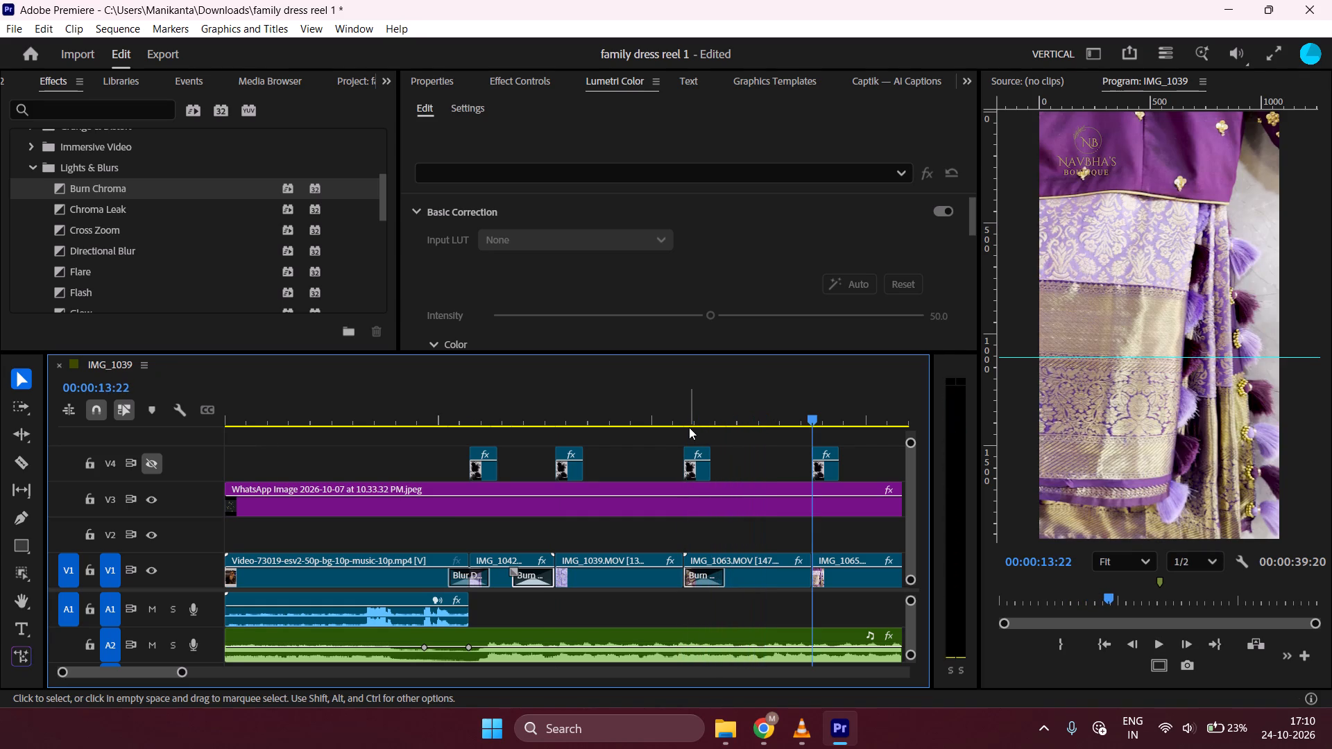
key("ctrl+v")
key("Down")
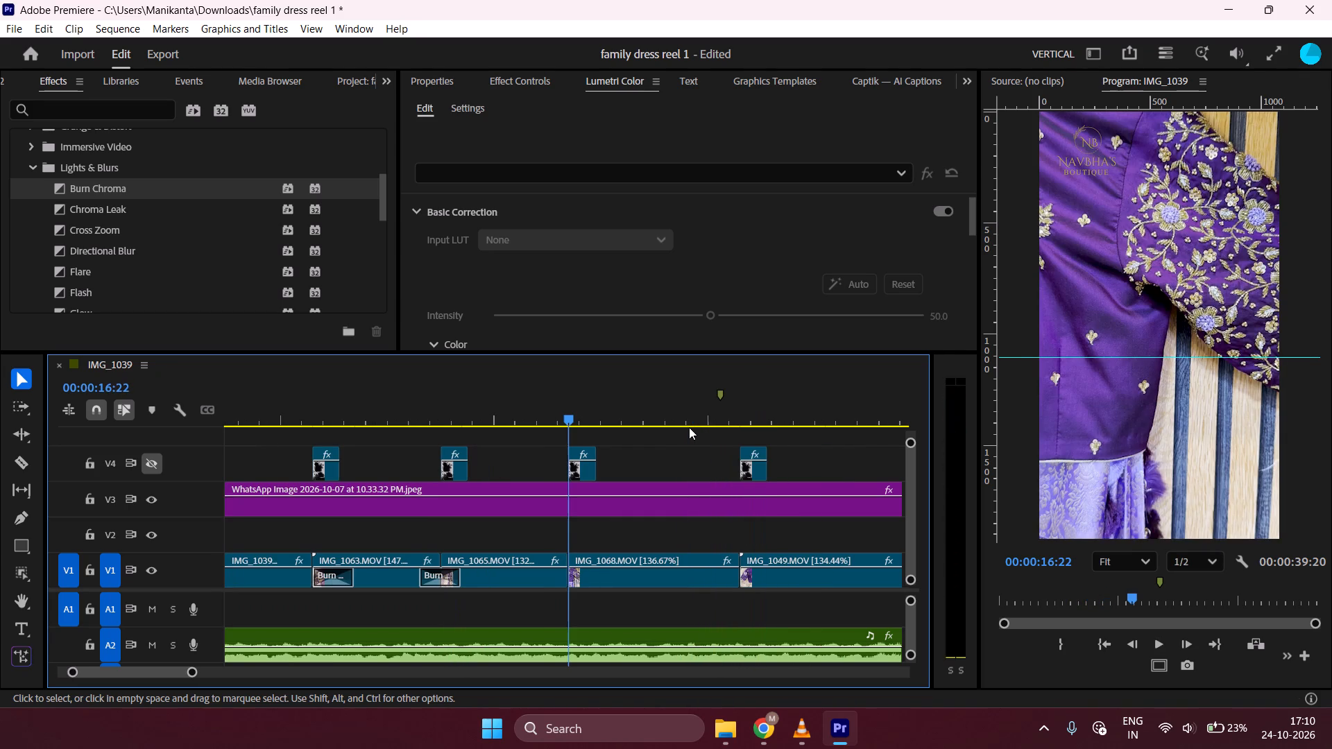
key("ctrl+v")
key("Down")
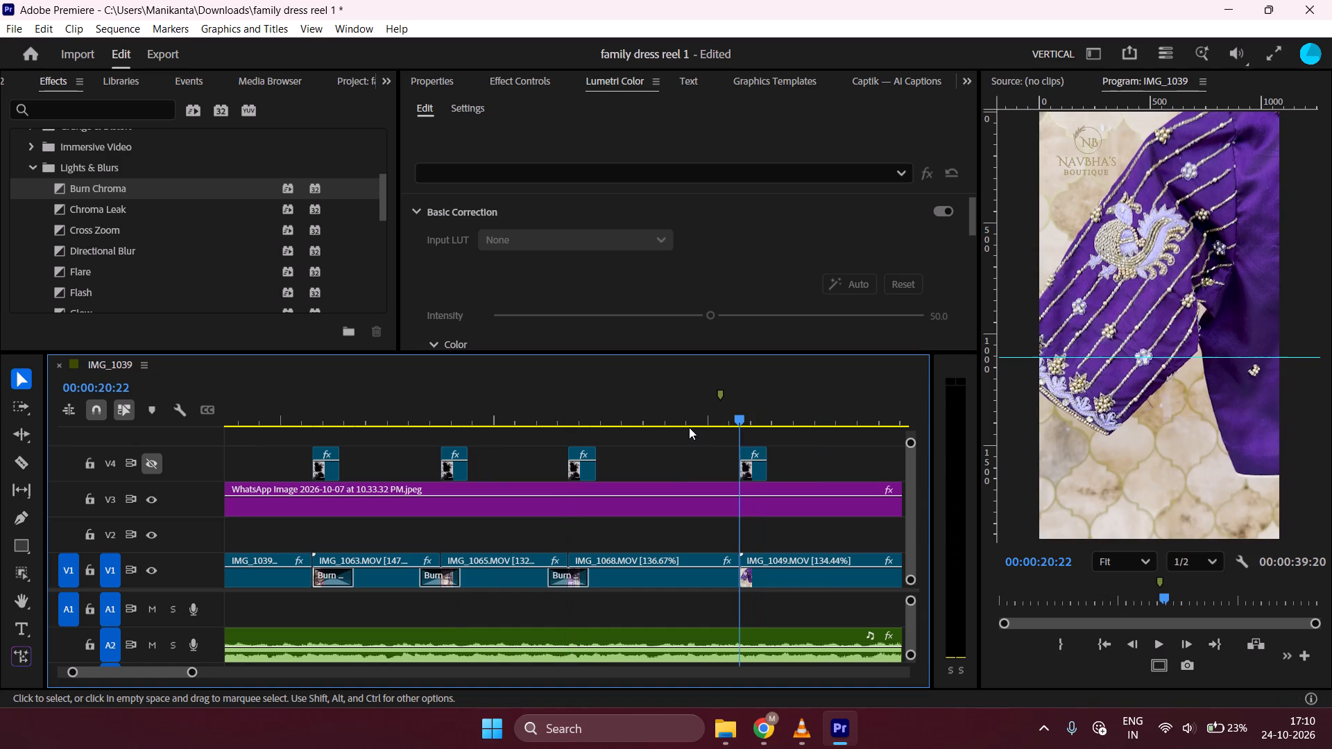
key("ctrl+v")
key("Down")
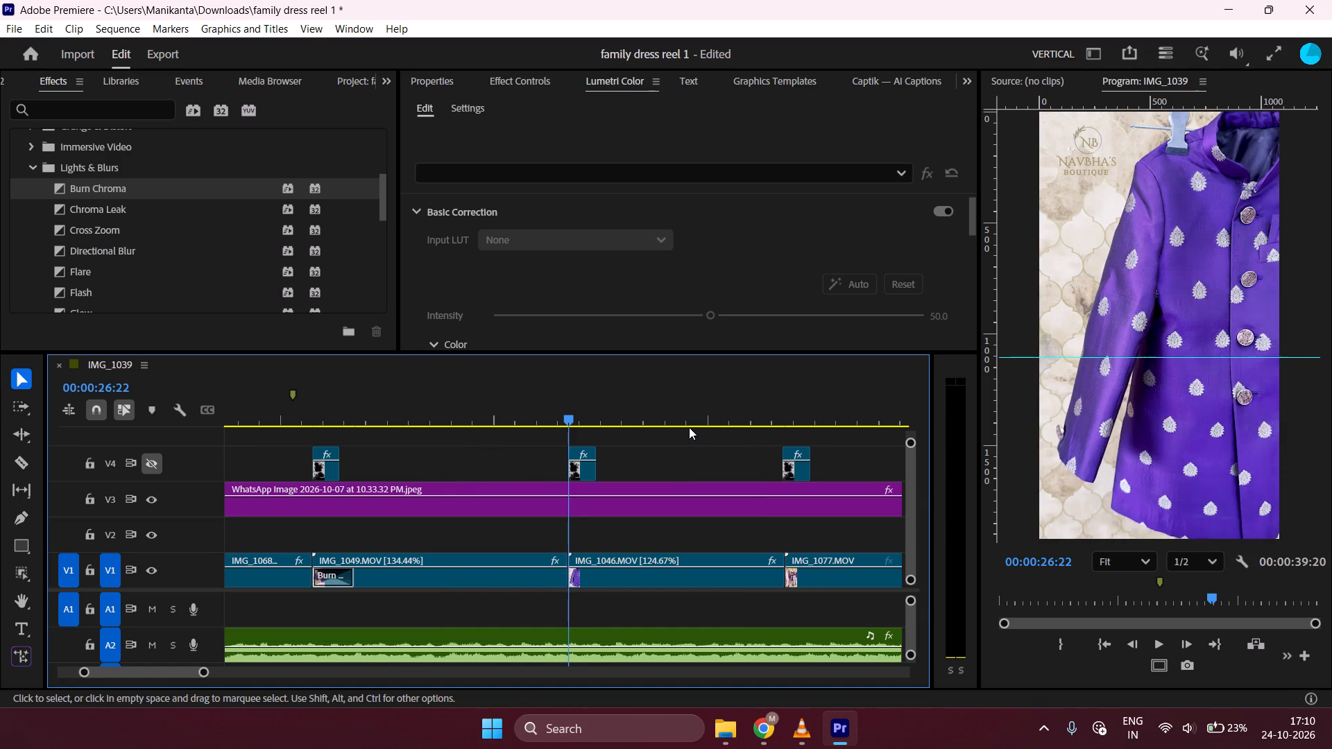
key("ctrl+v")
key("Down")
key("ctrl+v")
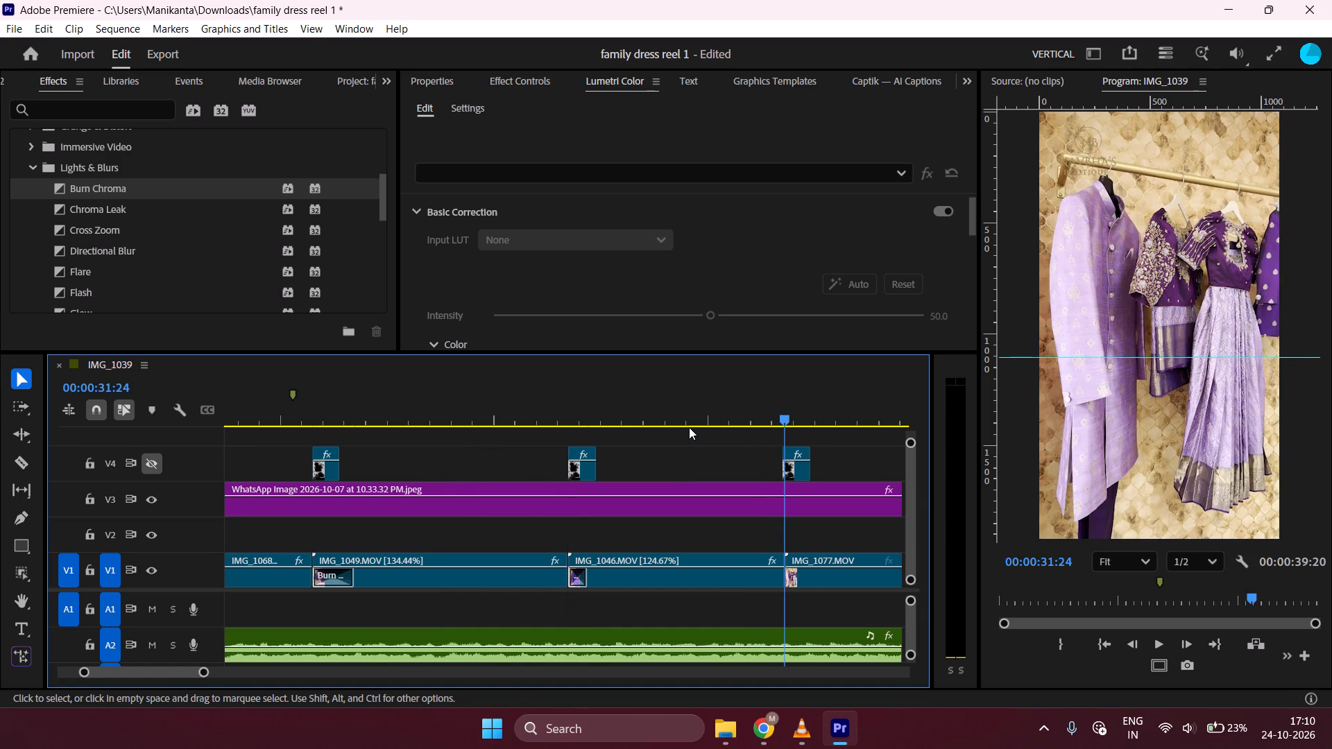
key("Down")
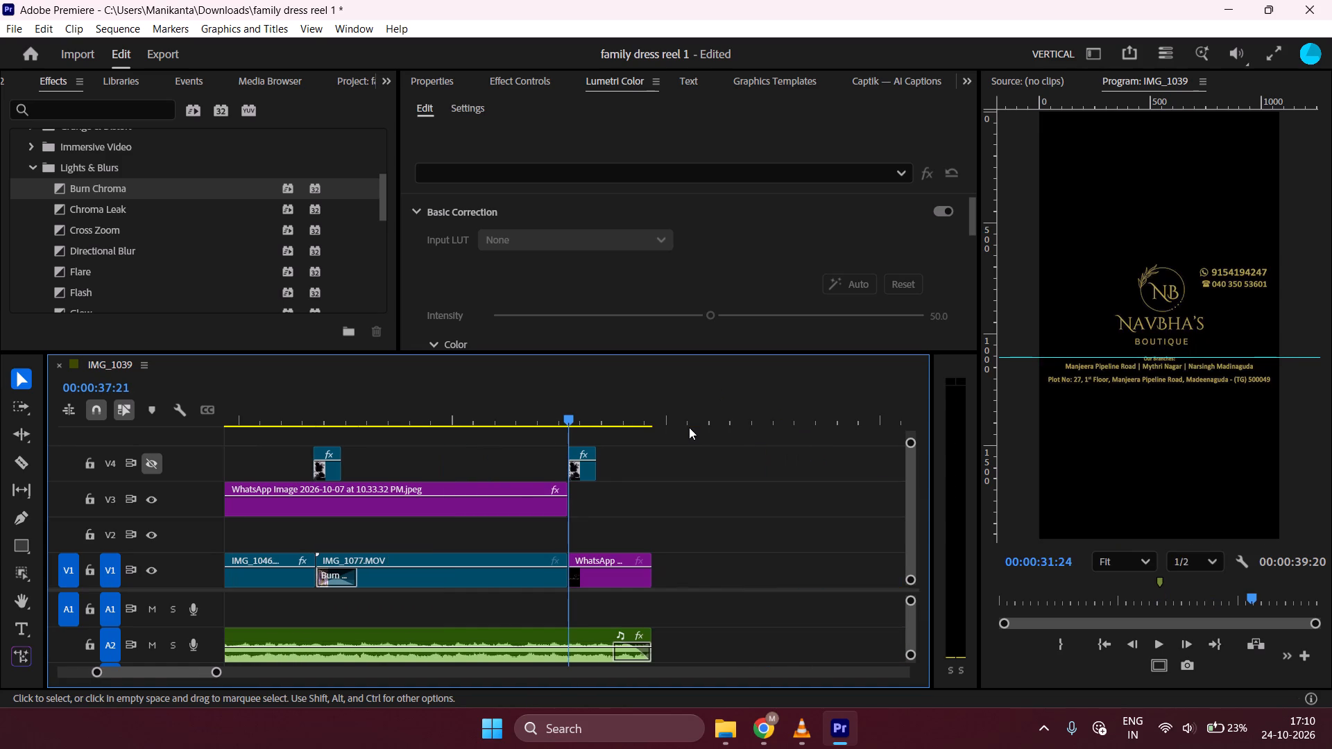
key("ctrl+v")
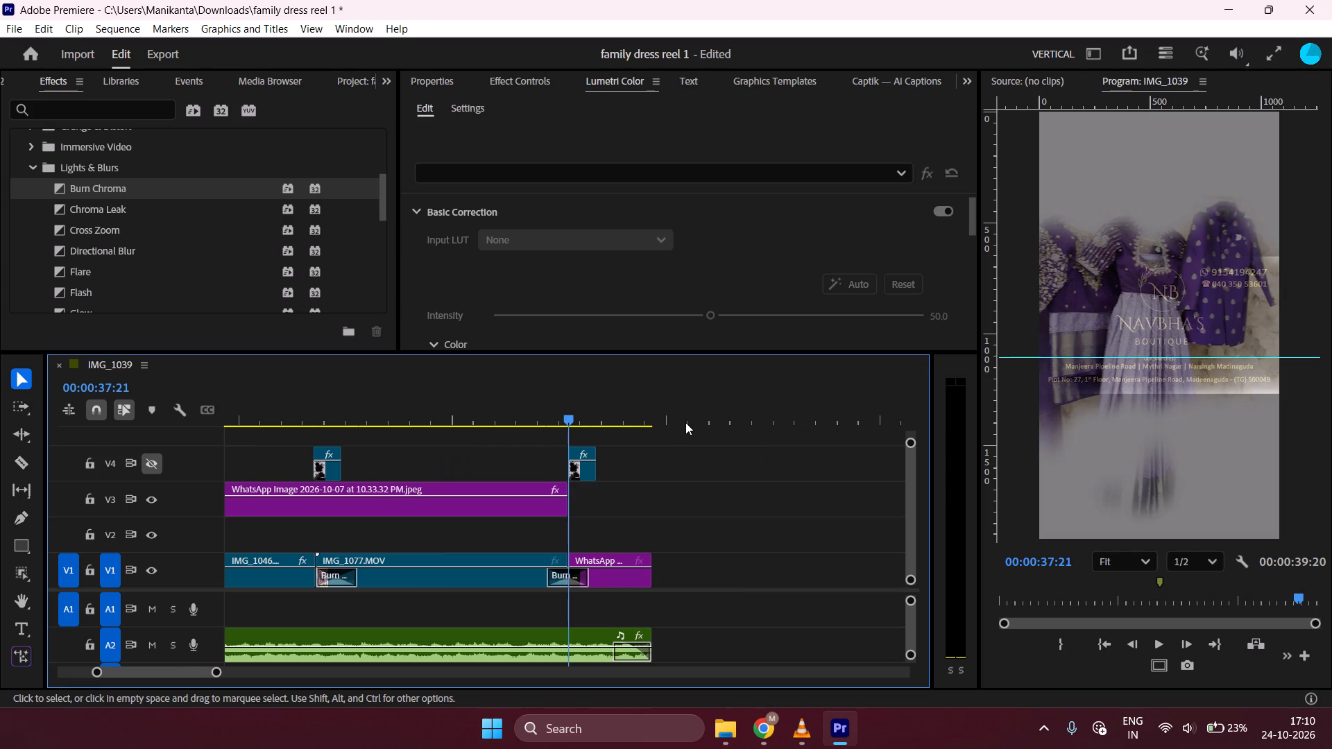
Play back the Burn Chroma transitions into the closing logo image and from IMG_1046 into IMG_1077.
left_click(526, 411)
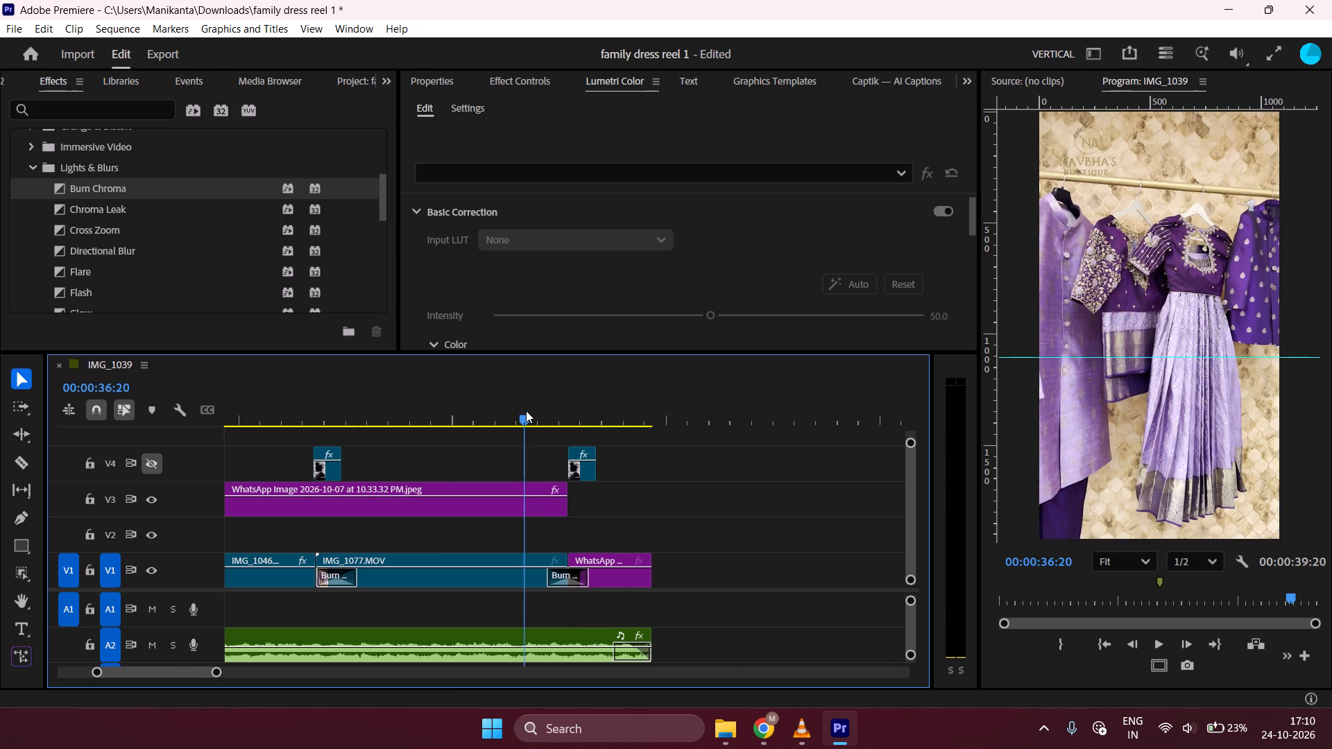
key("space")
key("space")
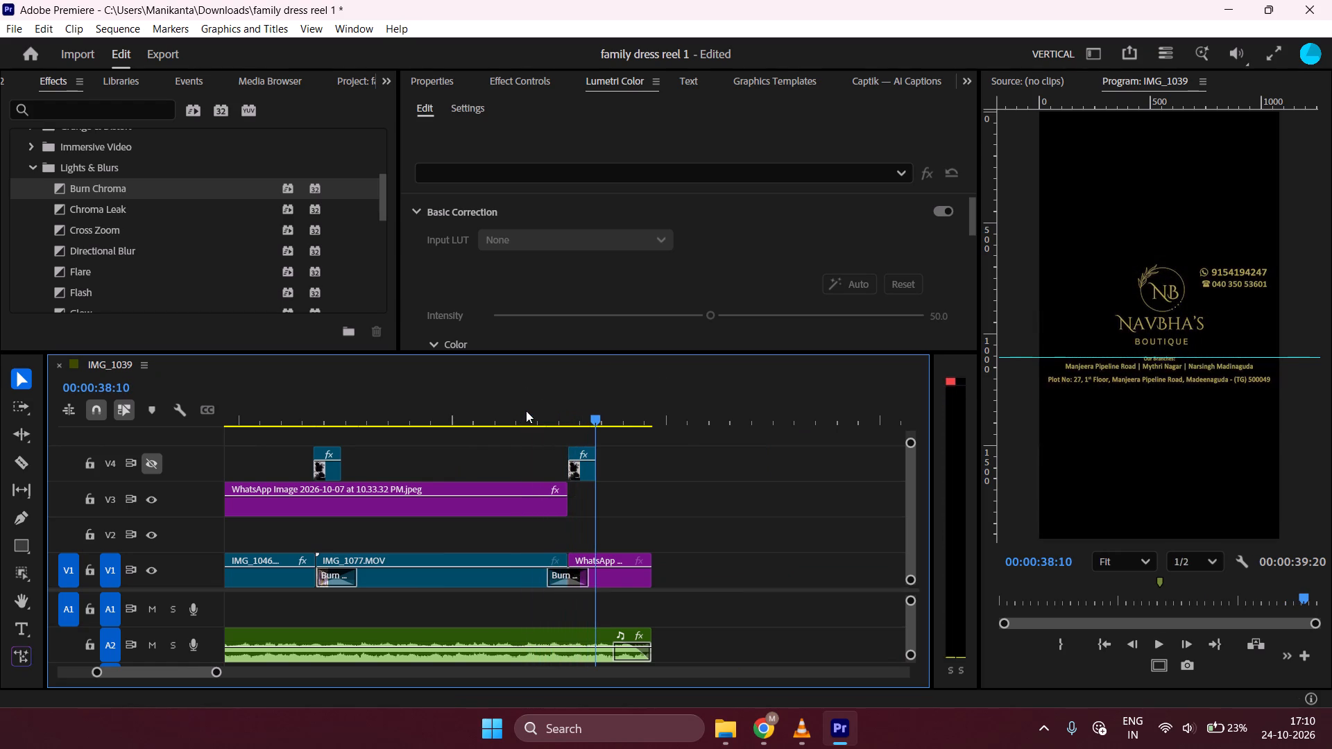
left_click(309, 387)
left_click(318, 408)
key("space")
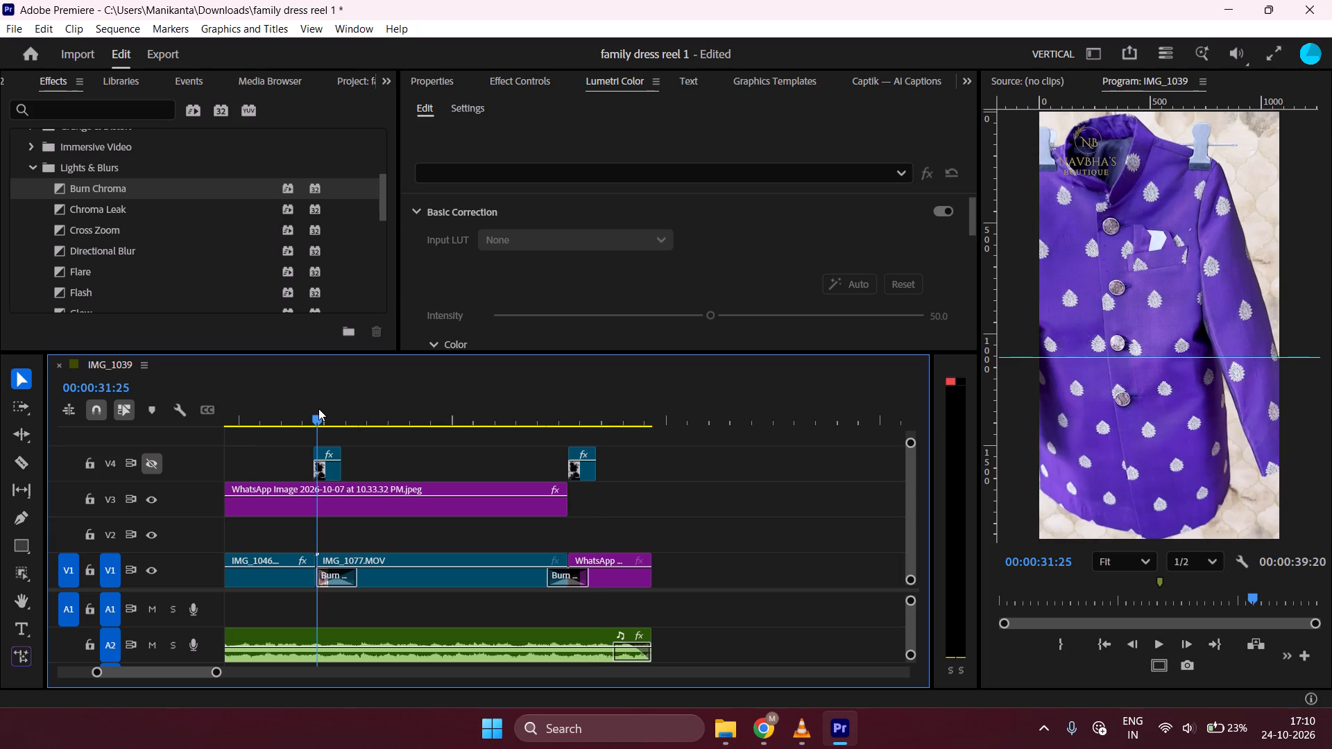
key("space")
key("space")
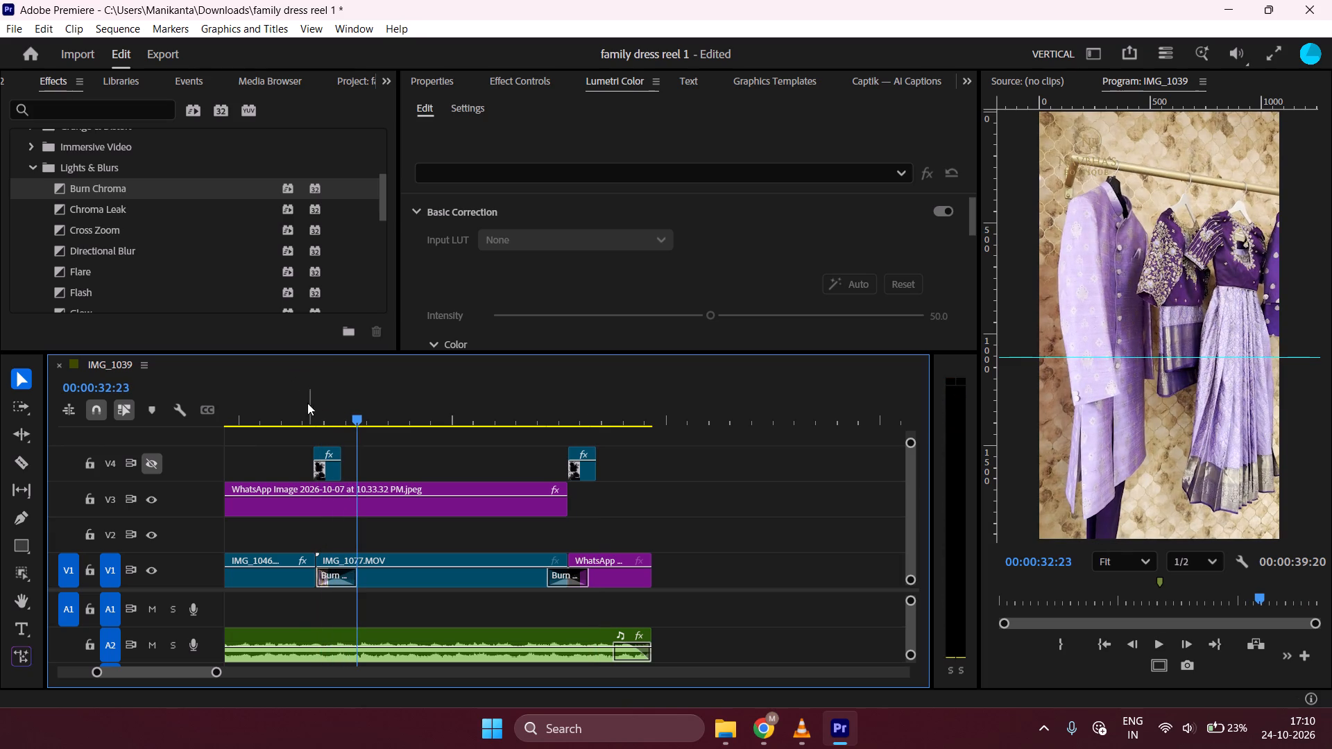
left_click(293, 402)
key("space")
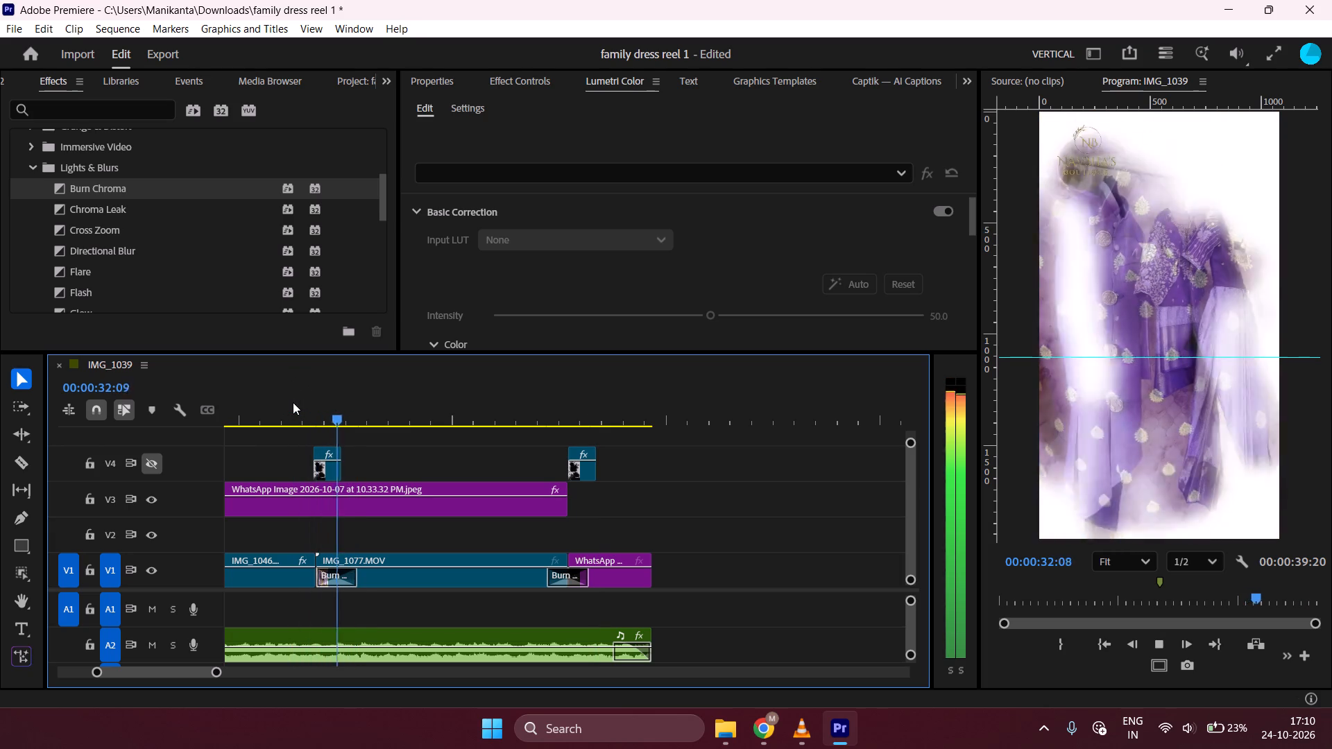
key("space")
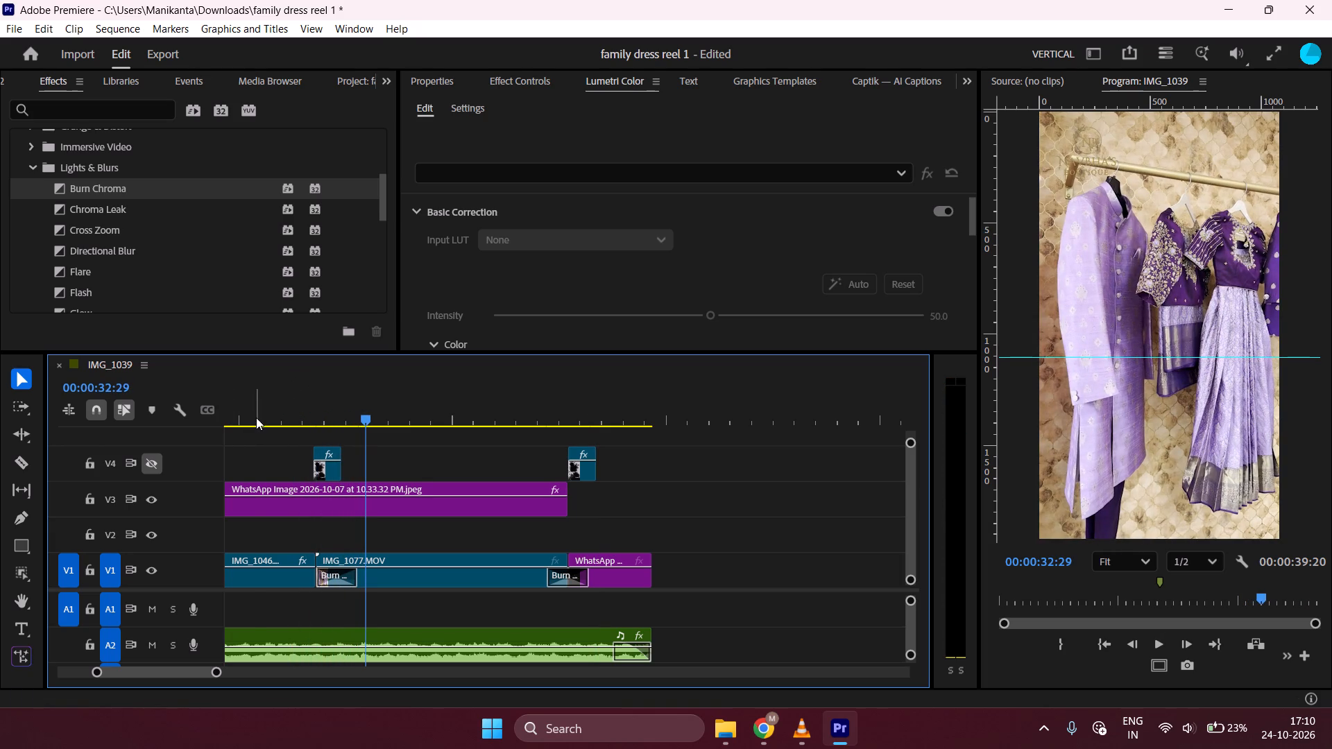
left_click(256, 417)
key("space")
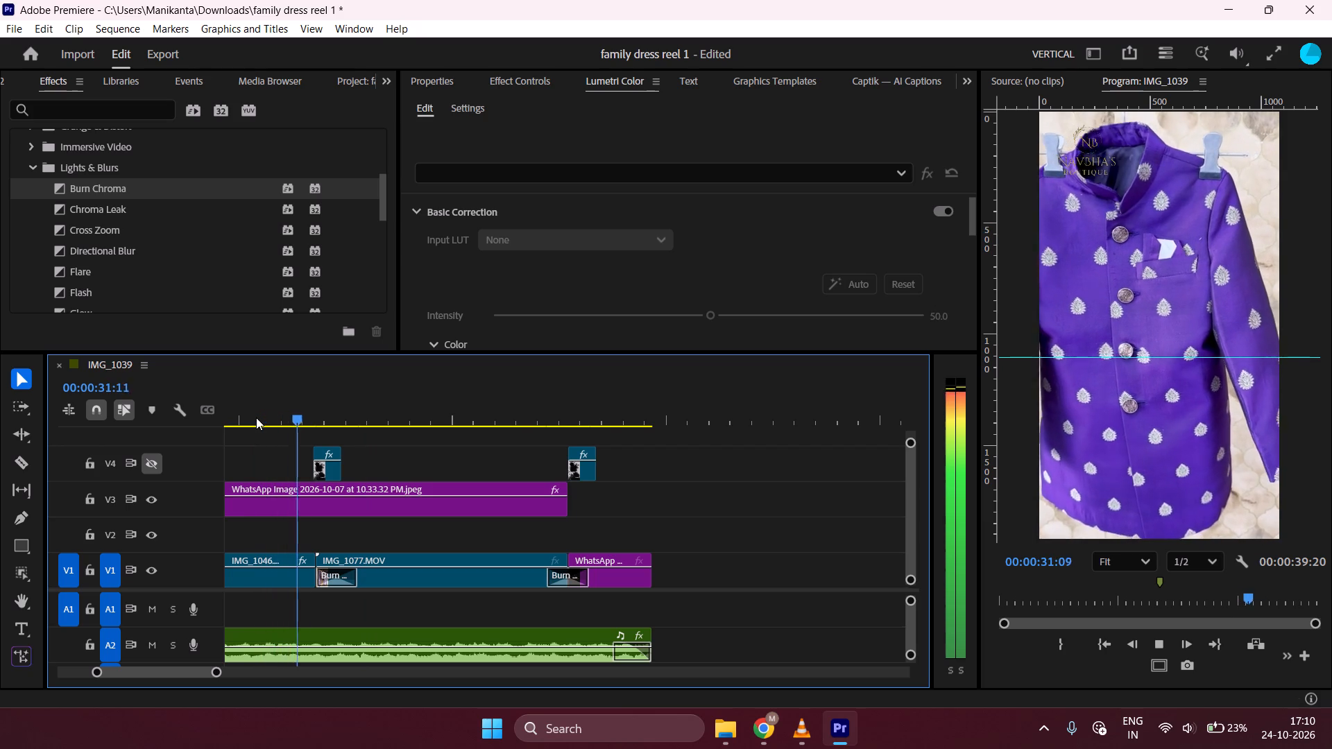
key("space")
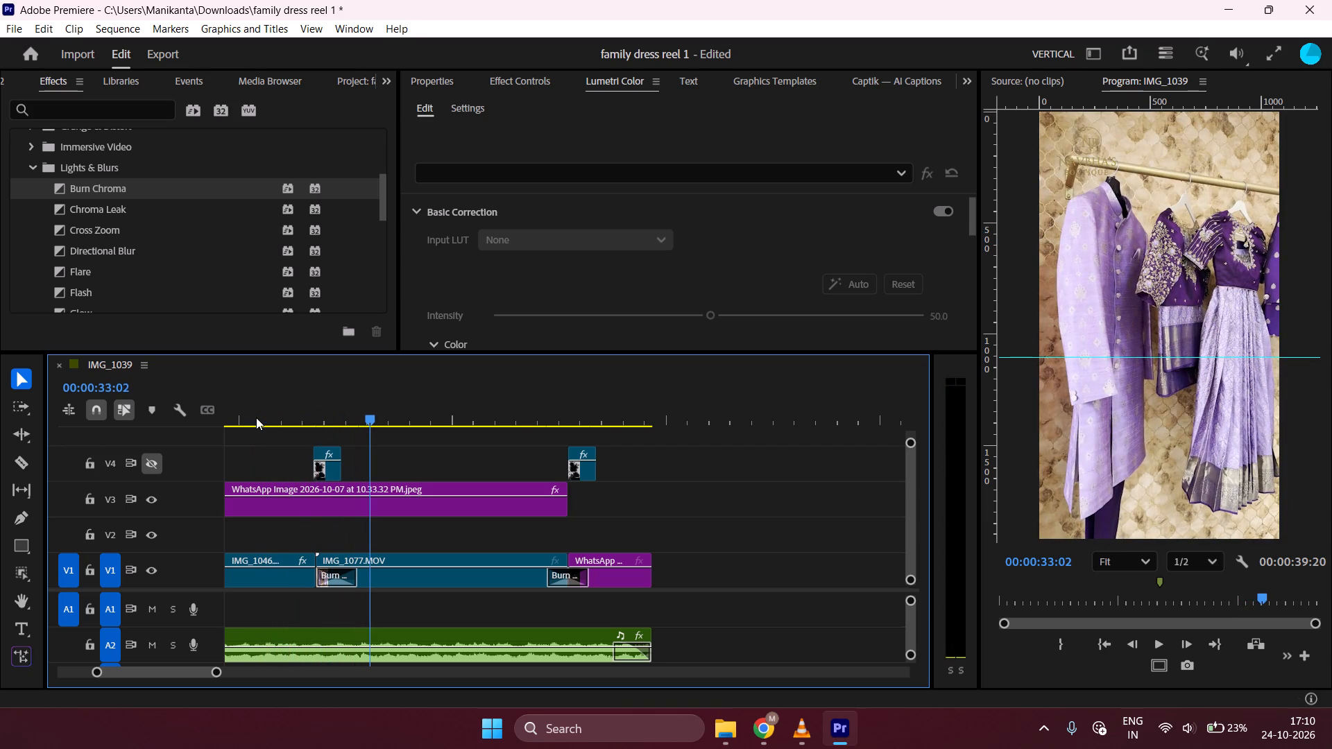
left_click(245, 416)
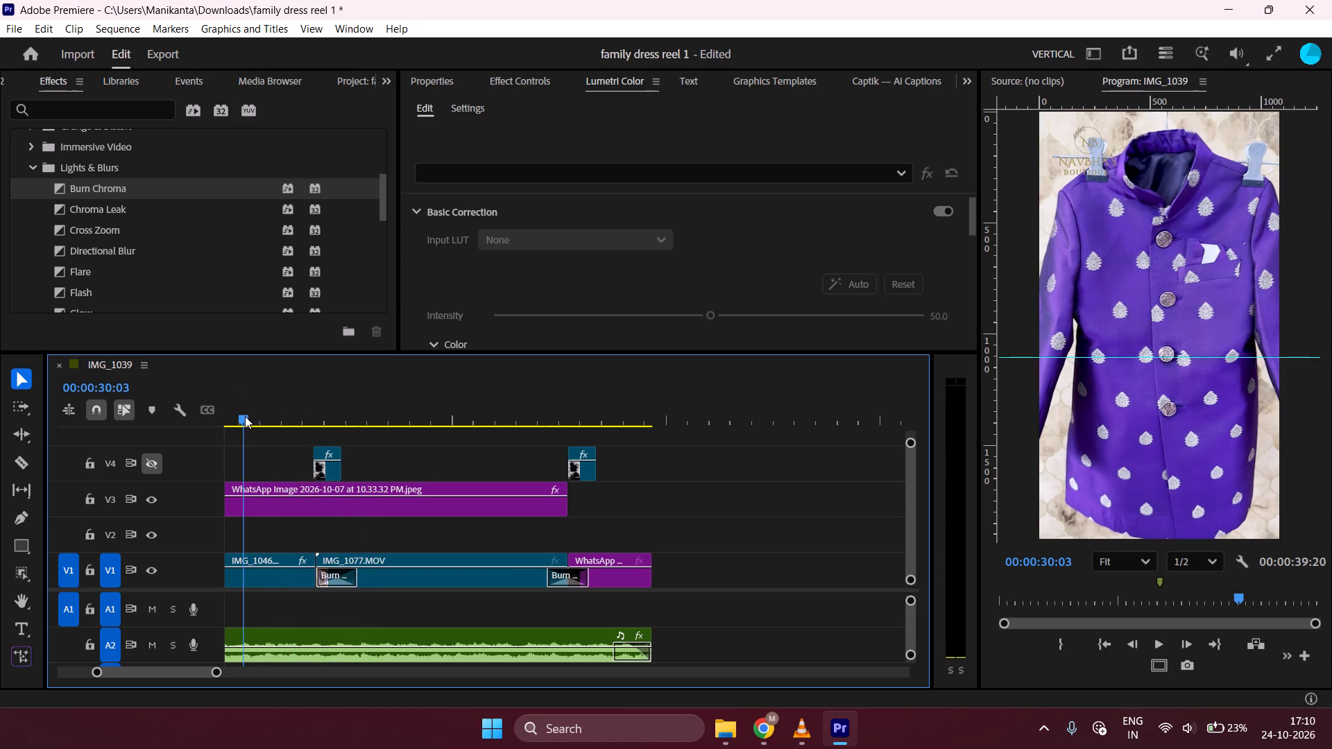
Play back the first part of the sequence from the opening video to IMG_1063 to check its transitions.
scroll(245, 416, "right", 11)
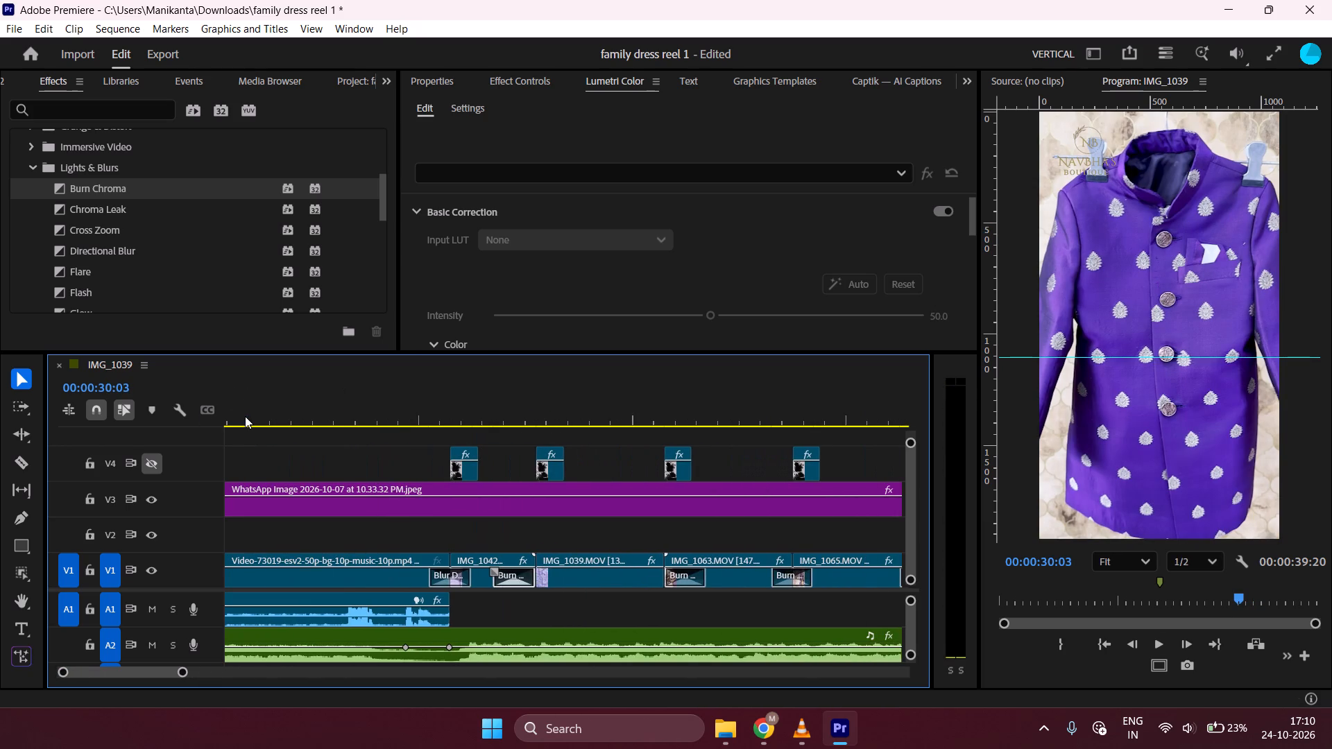
left_click(453, 397)
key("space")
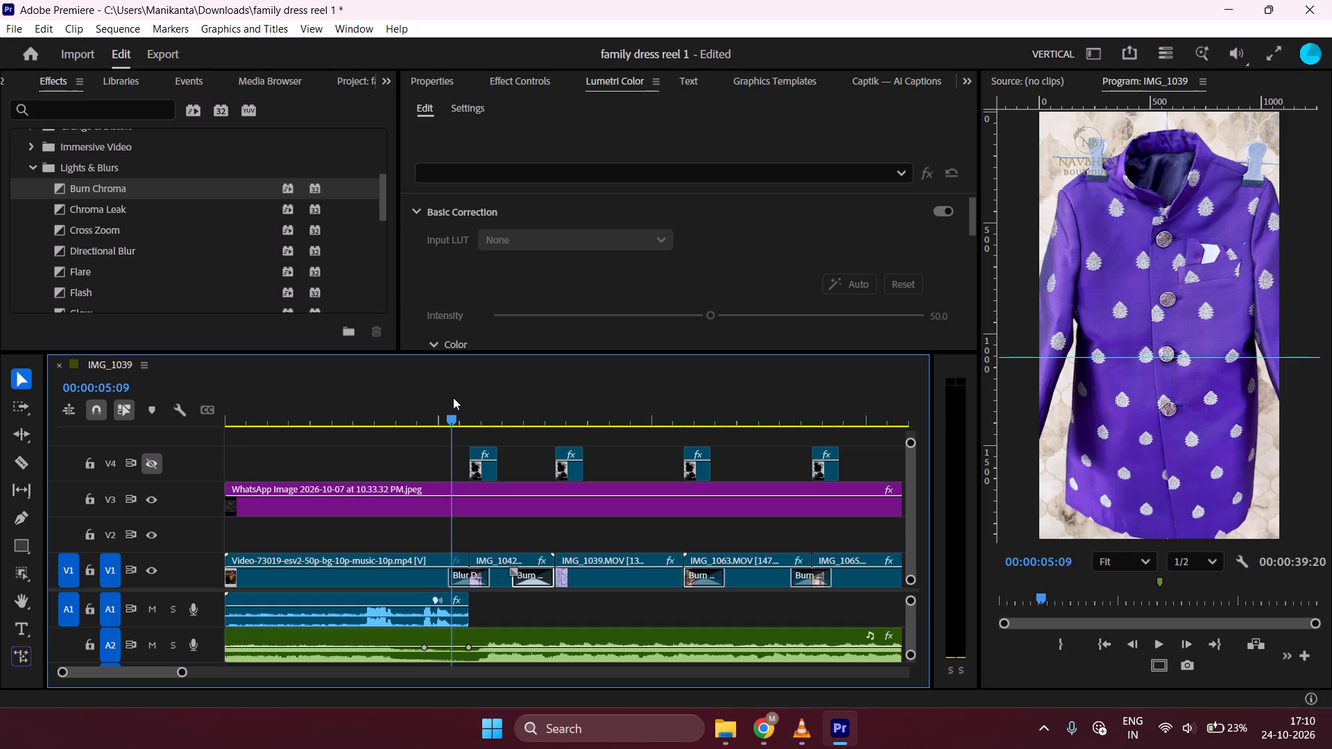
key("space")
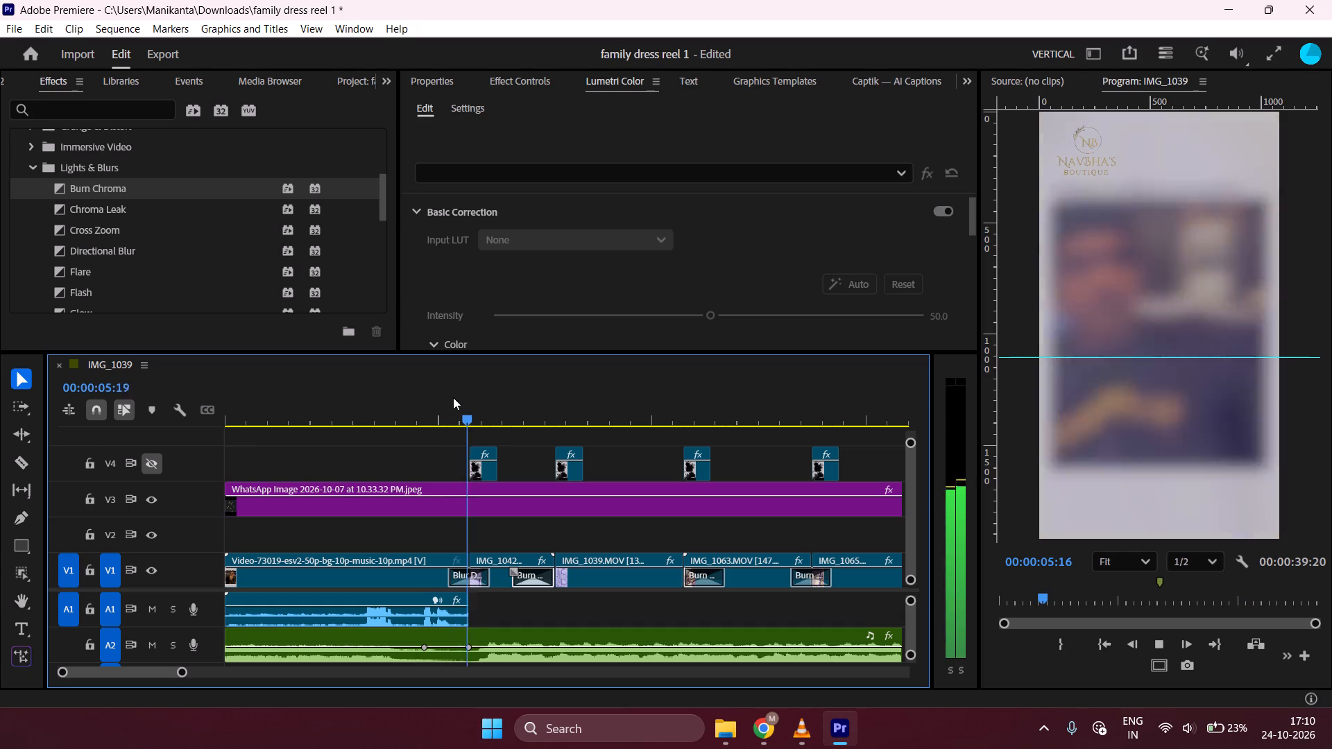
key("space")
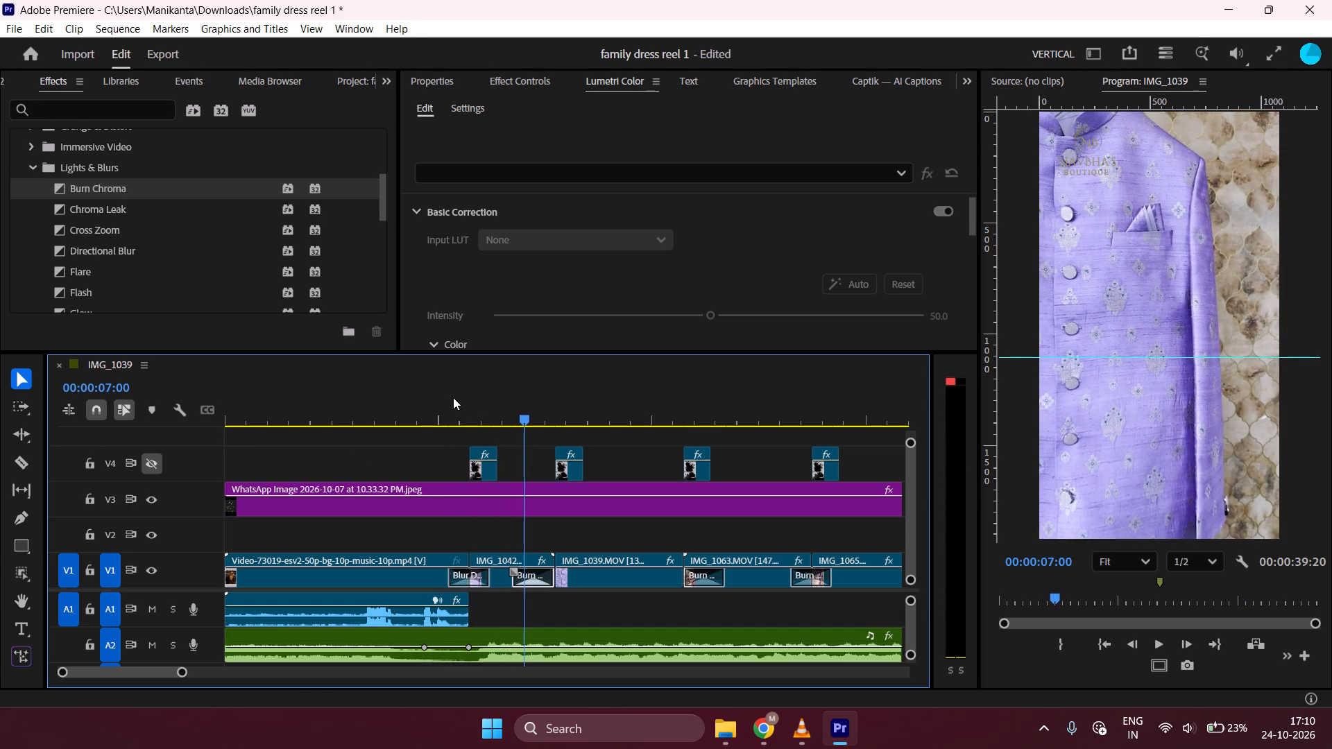
left_click(223, 406)
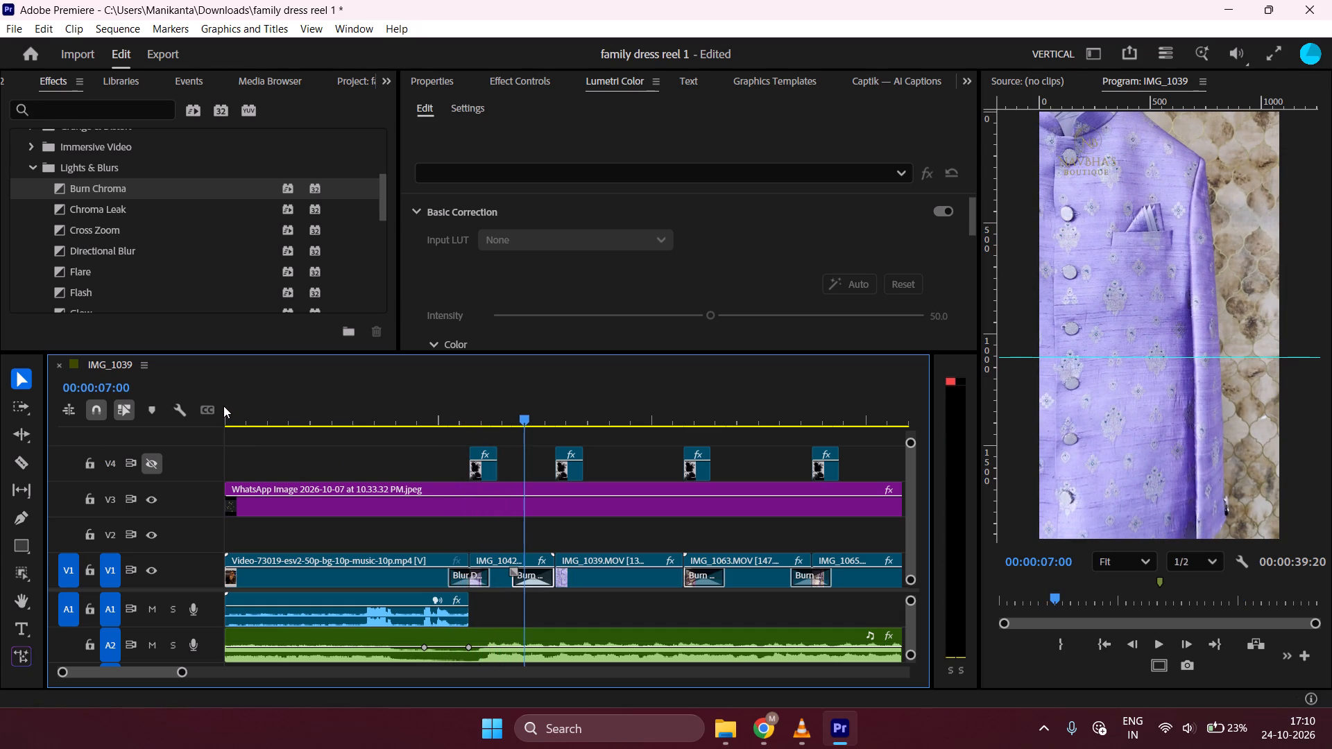
left_click(225, 408)
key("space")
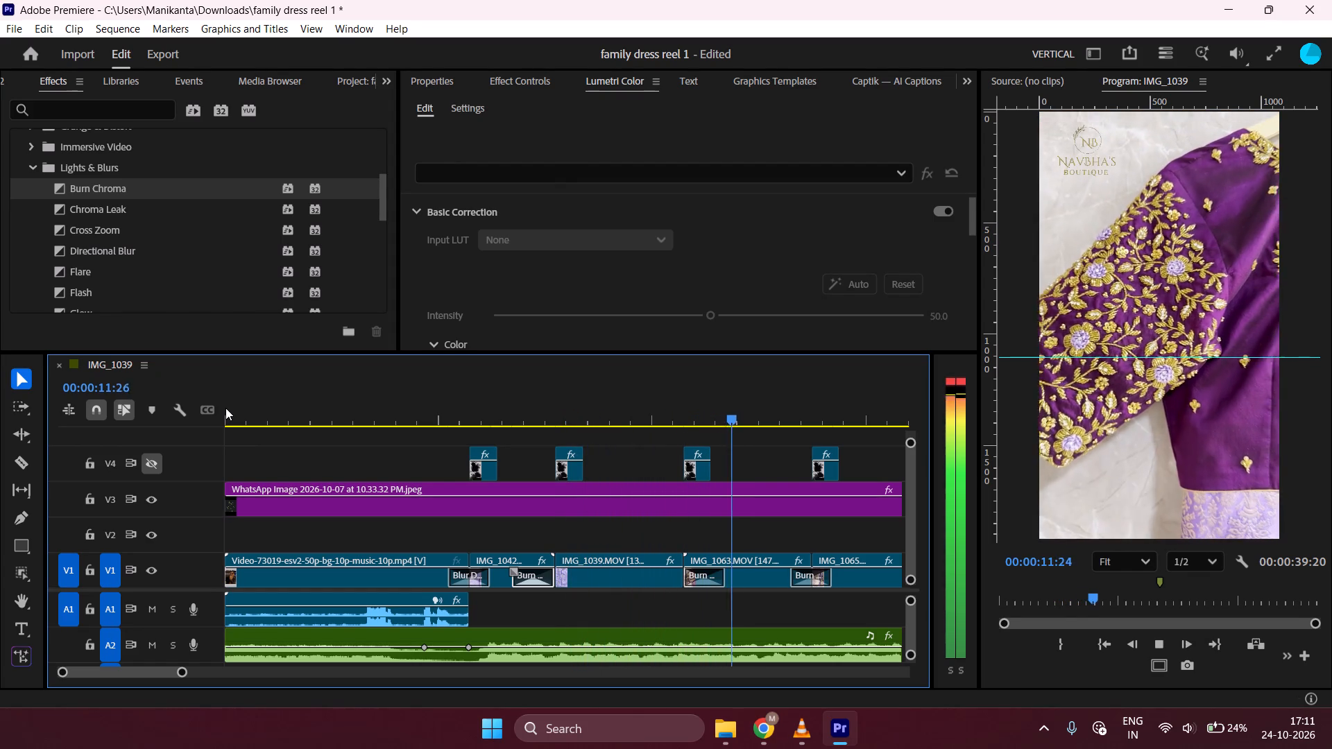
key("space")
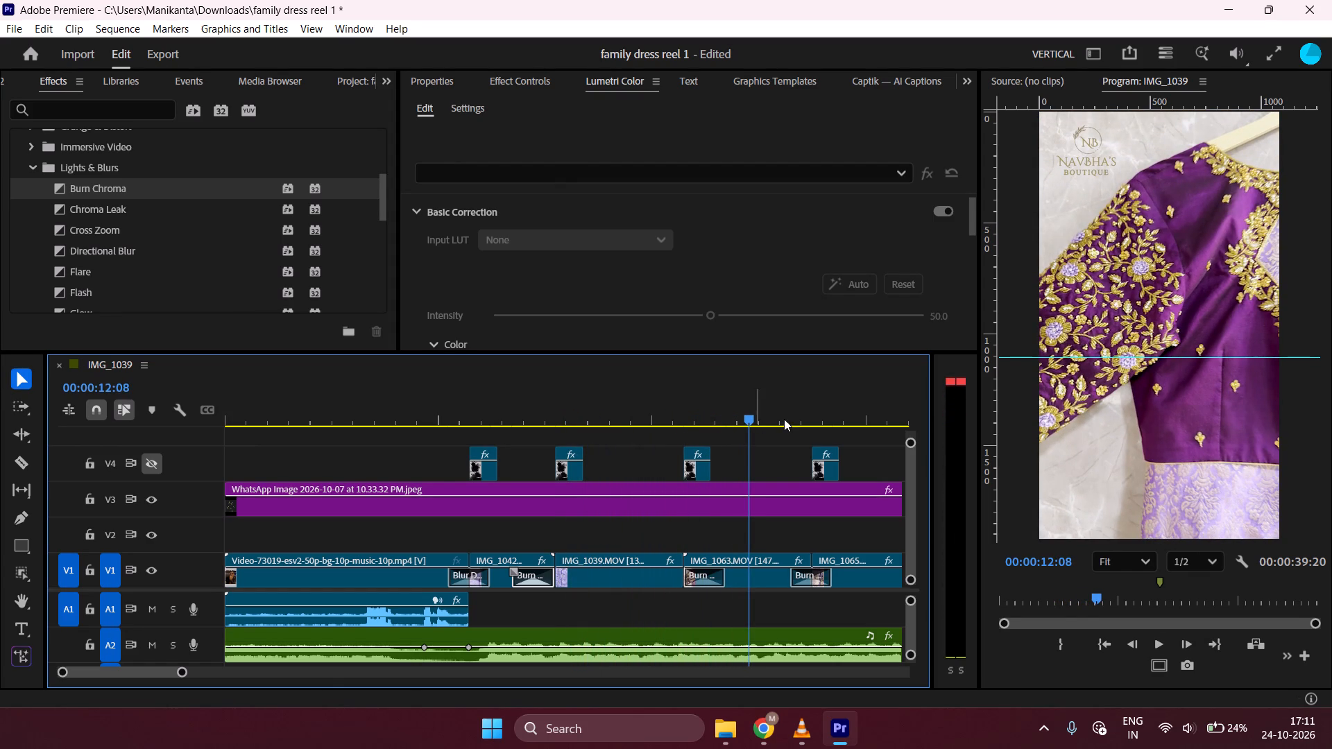
Shorten the Burn Chroma transition at the end of IMG_1042 by trimming its start, and play back the cut into IMG_1039.
left_click(518, 585)
left_click(526, 576)
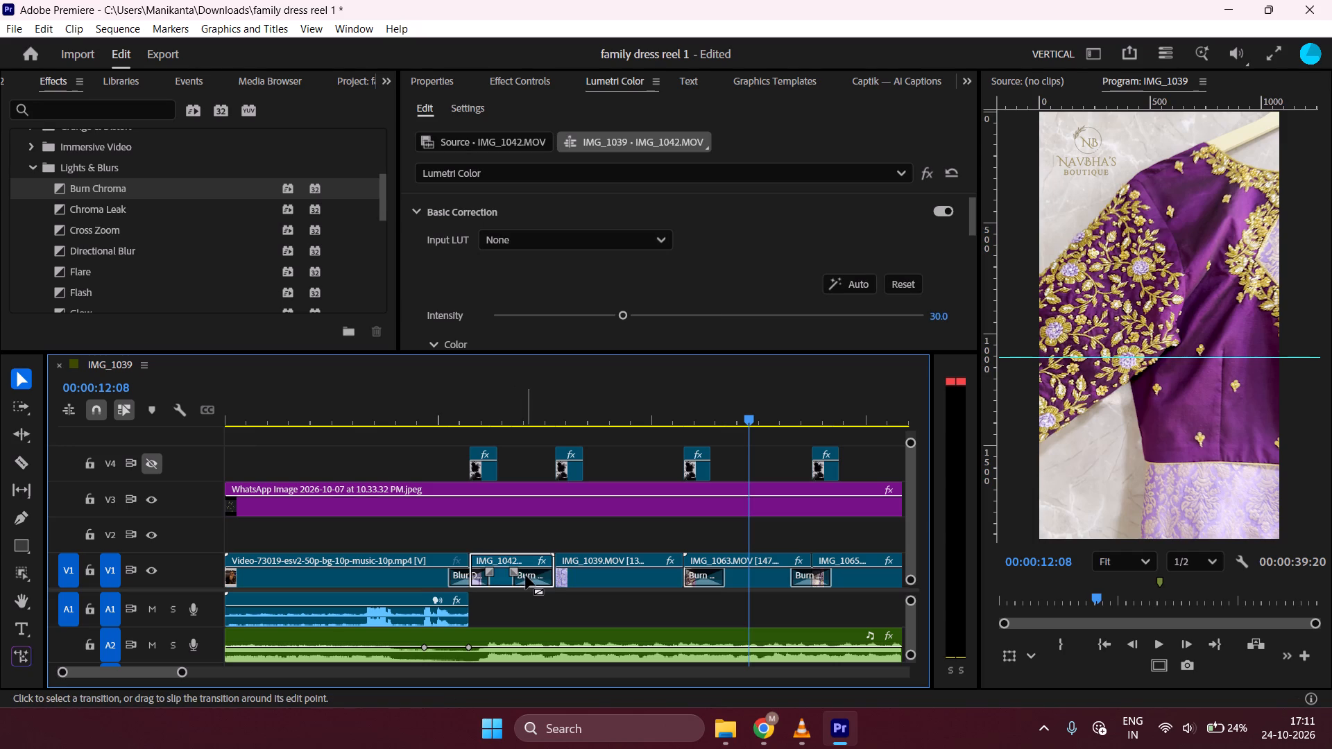
left_click(515, 586)
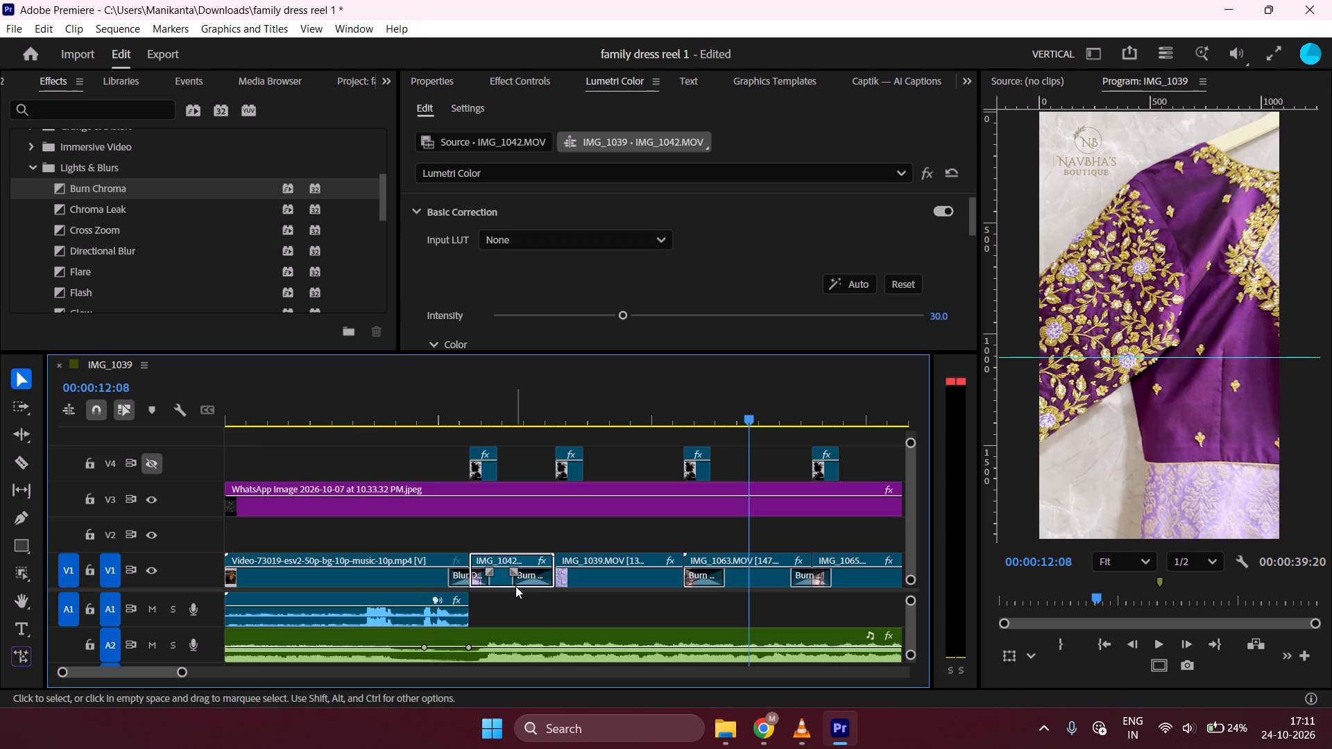
left_click_drag(516, 578, 524, 579)
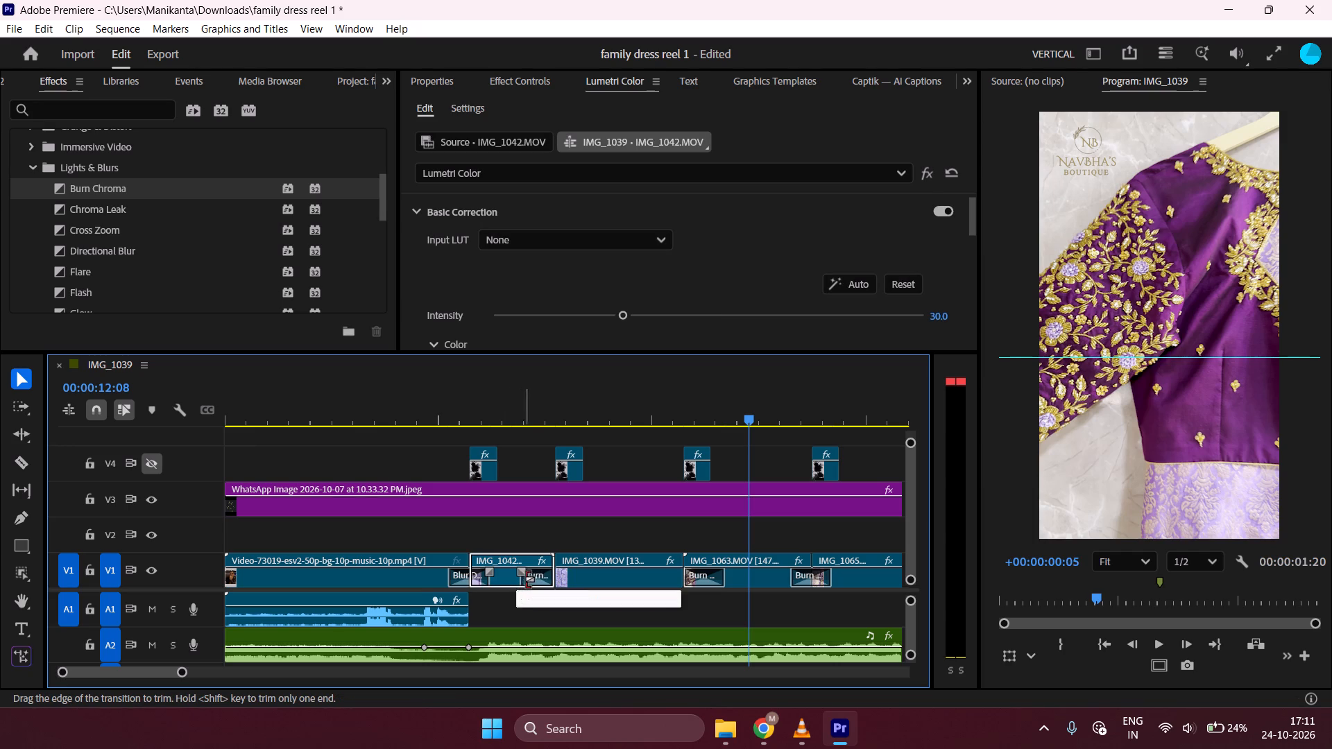
left_click_drag(524, 579, 540, 579)
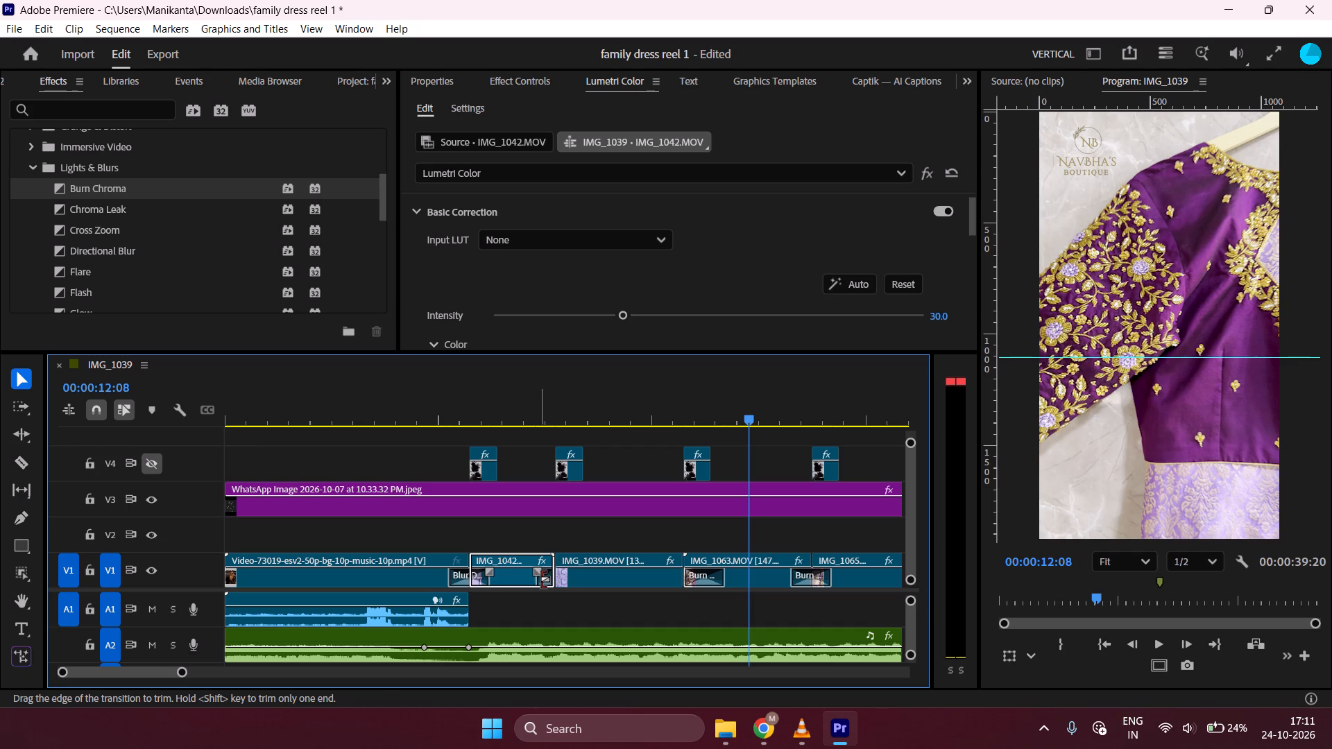
left_click(509, 417)
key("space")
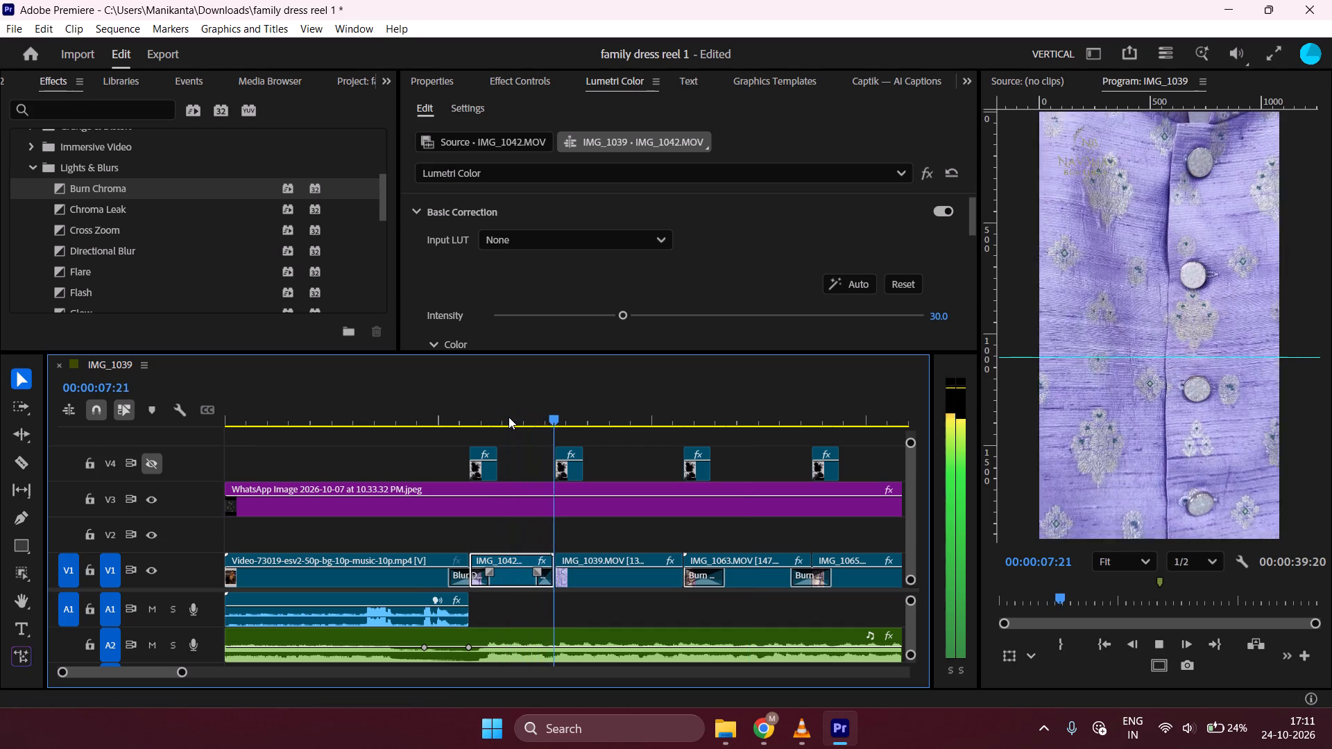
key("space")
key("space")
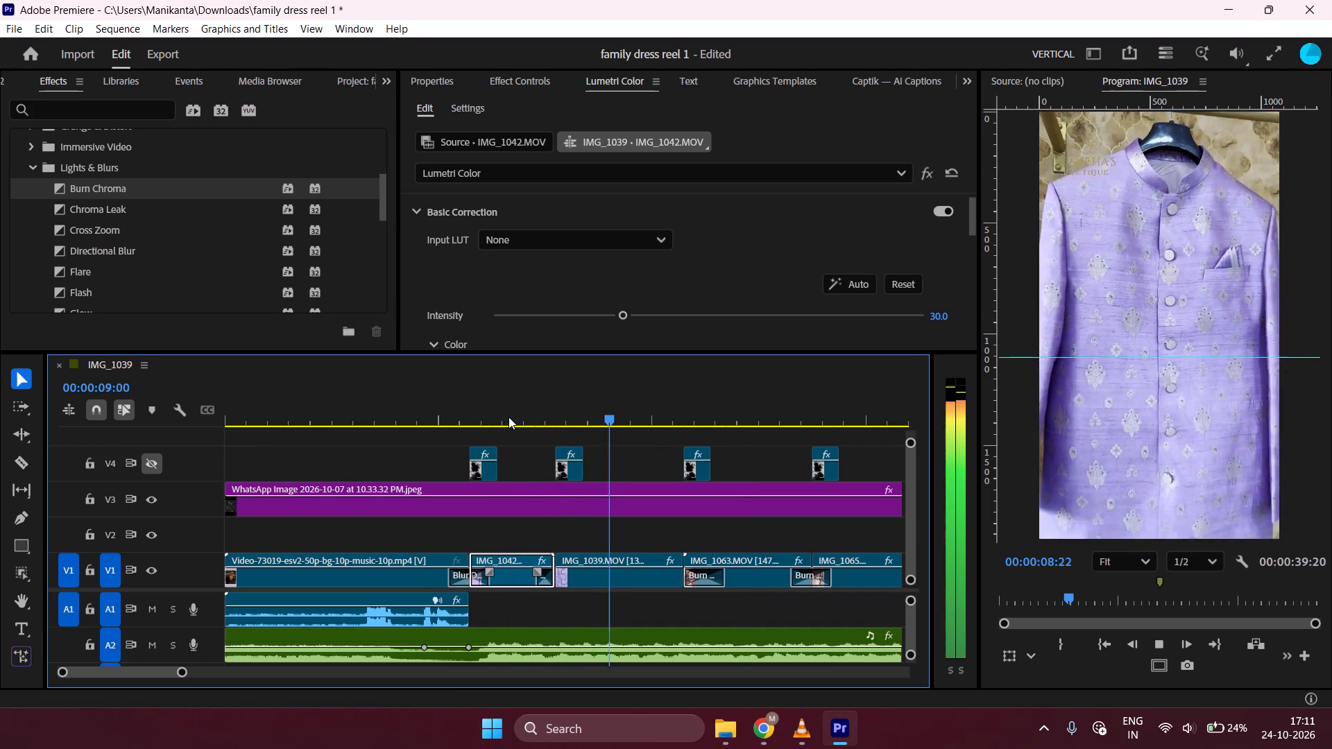
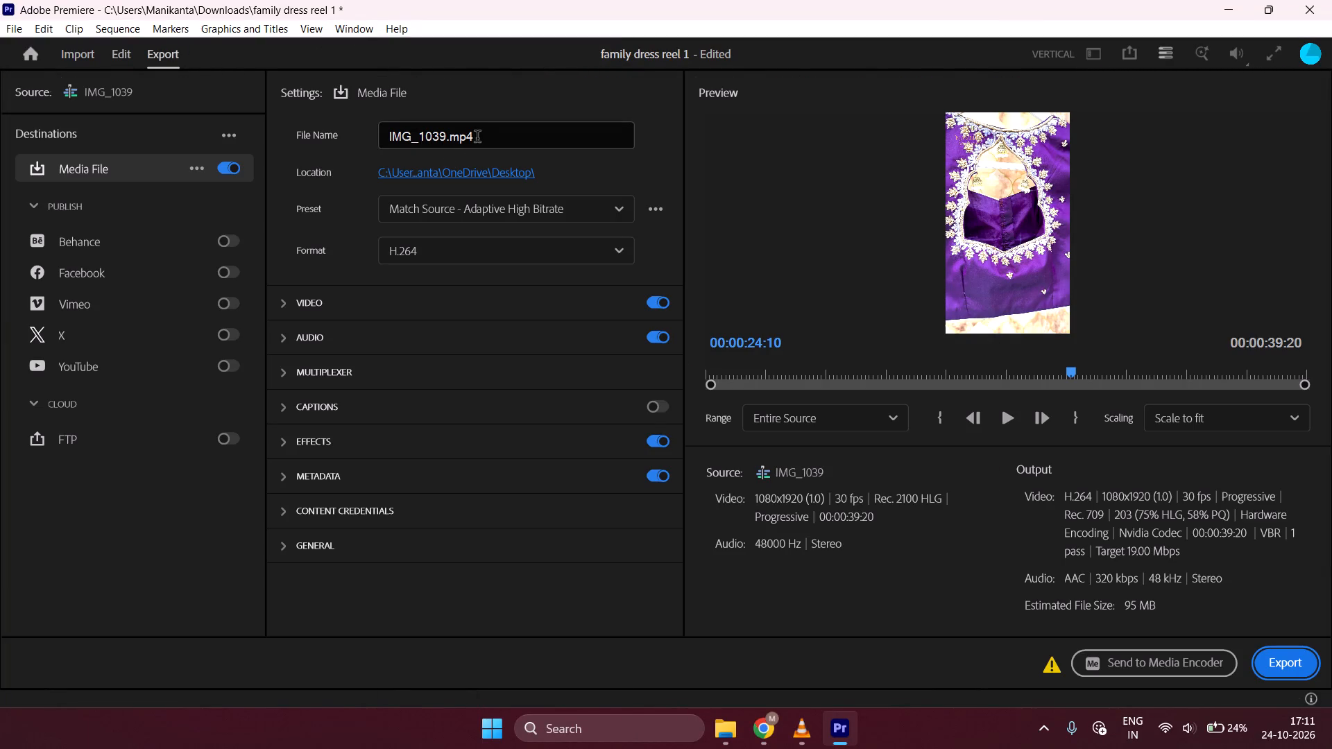
Set the export file name of the IMG_1039 sequence to family dress reel 5.
triple_click(477, 138)
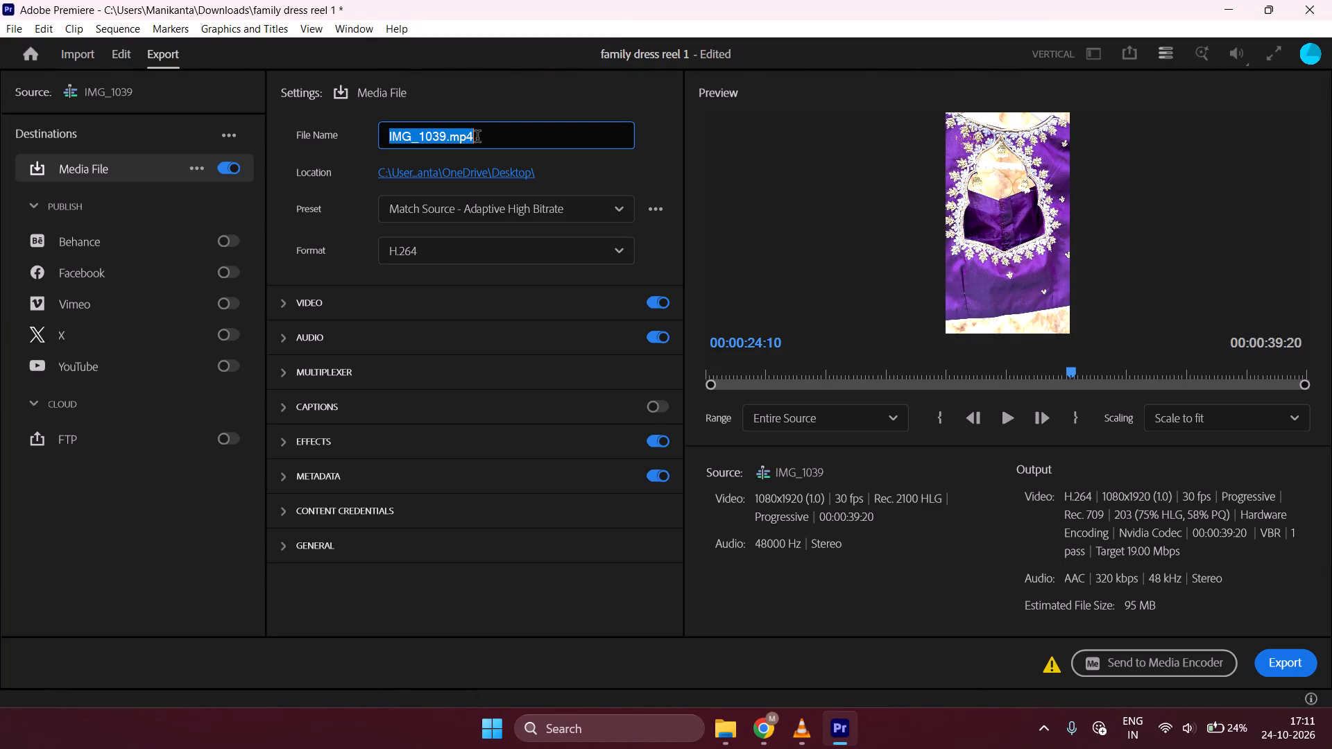
key("g")
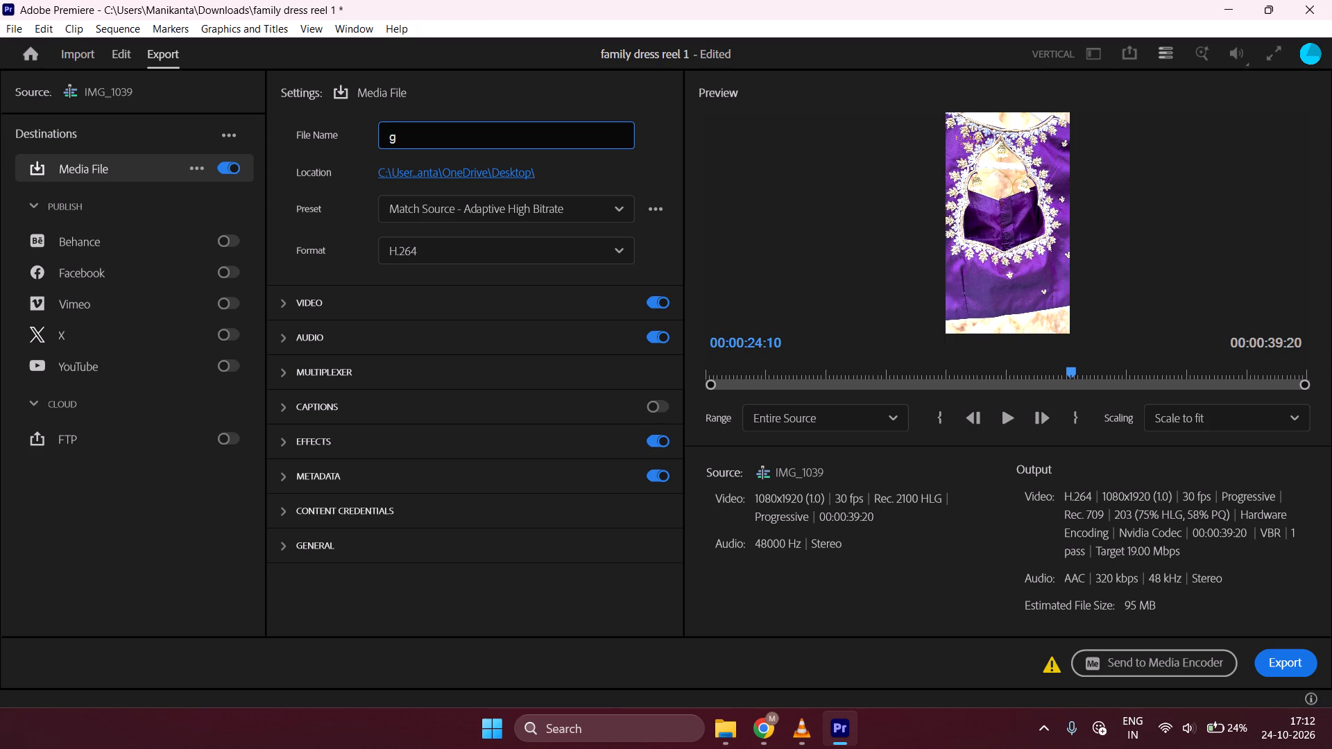
key("BackSpace")
type("famil")
type("y")
key("space")
type("drees")
key("space")
key("BackSpace")
key("BackSpace")
key("BackSpace")
type("ss")
key("space")
type("reel")
key("space")
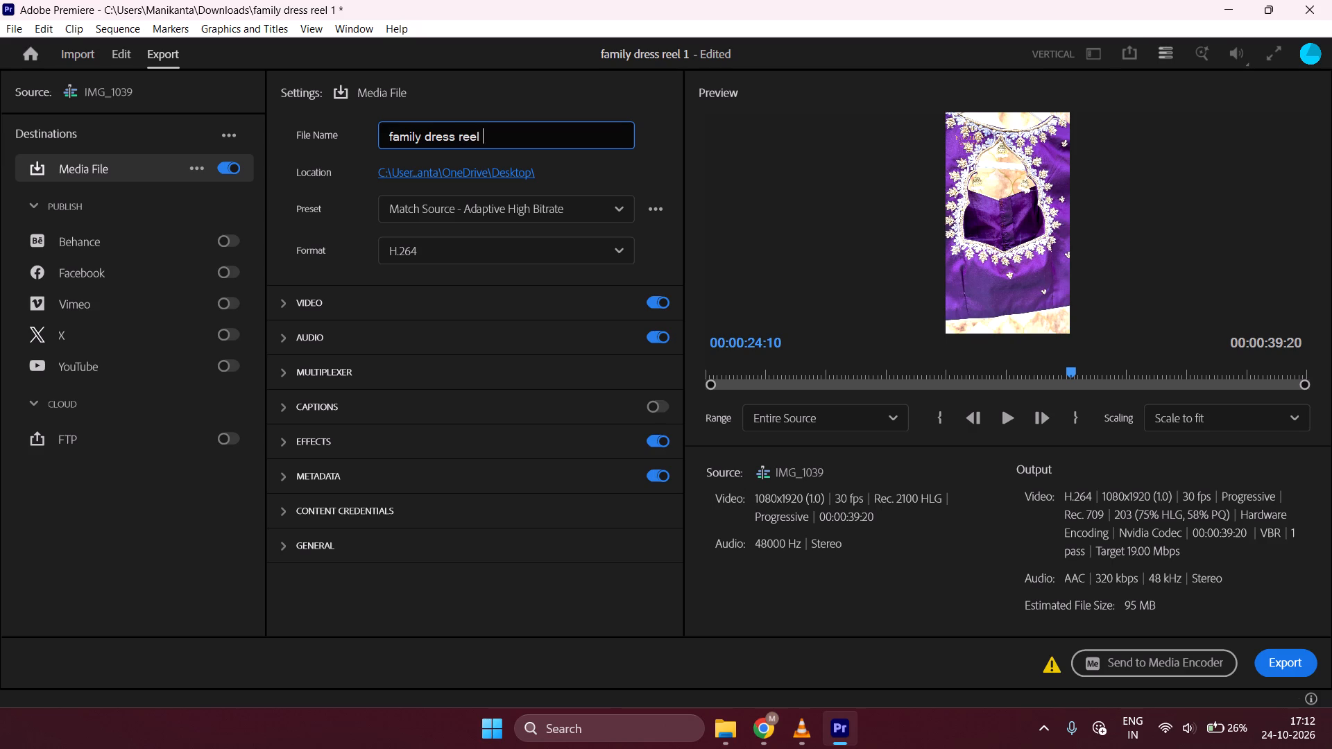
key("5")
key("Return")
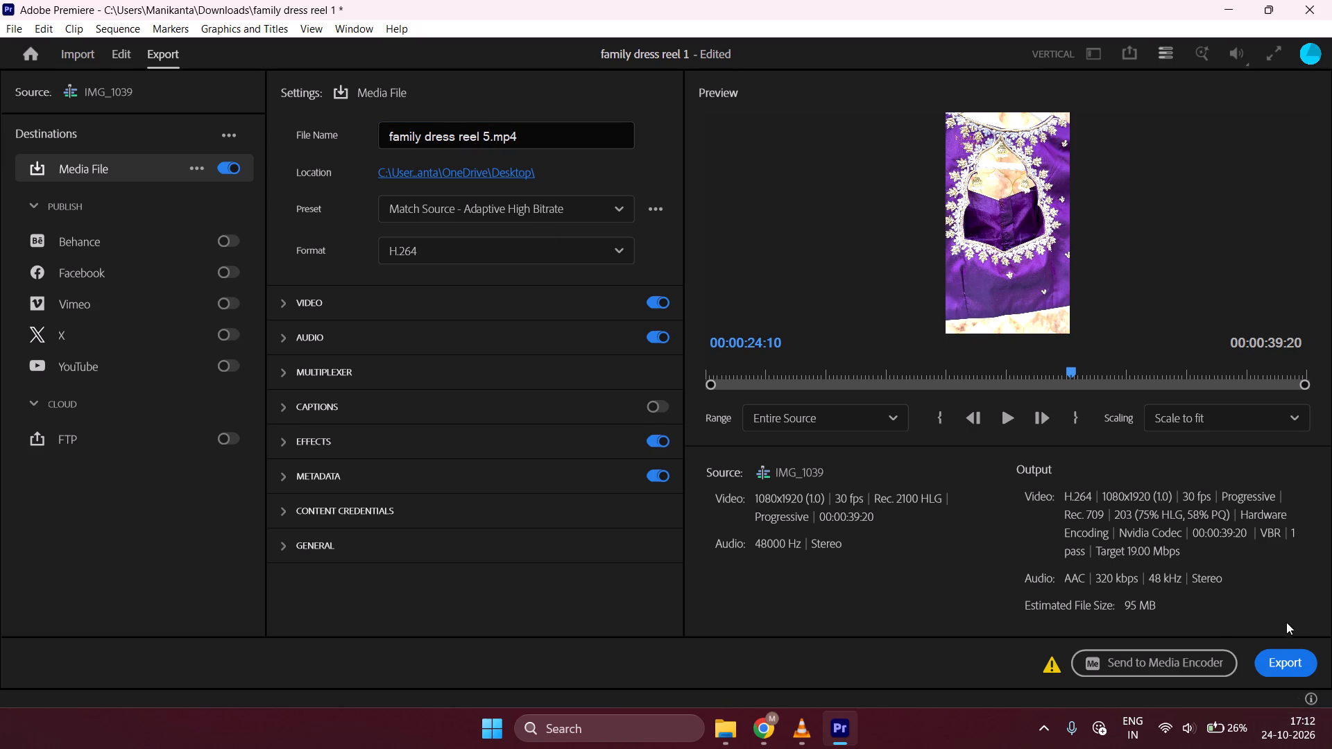
Export the IMG_1039 sequence as an H.264 media file with the Match Source - Adaptive High Bitrate preset.
left_click(1285, 654)
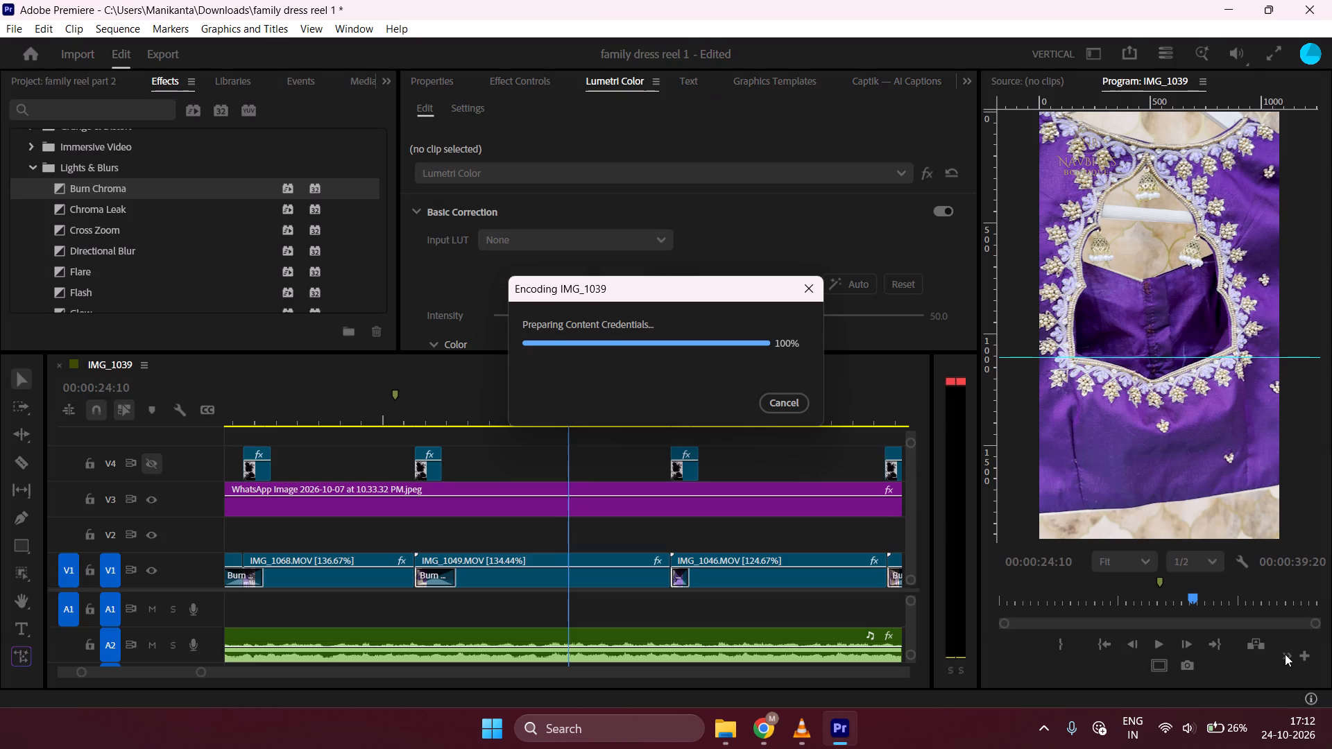